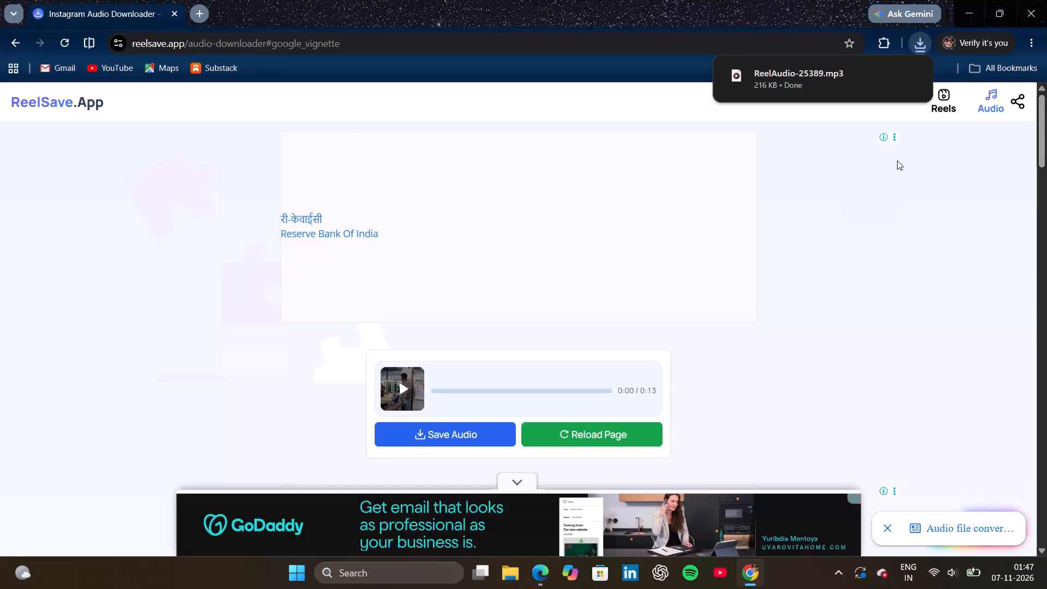
# Close the open Chrome and Edge windows to clear the desktop.
pyautogui.click(1046, 20)
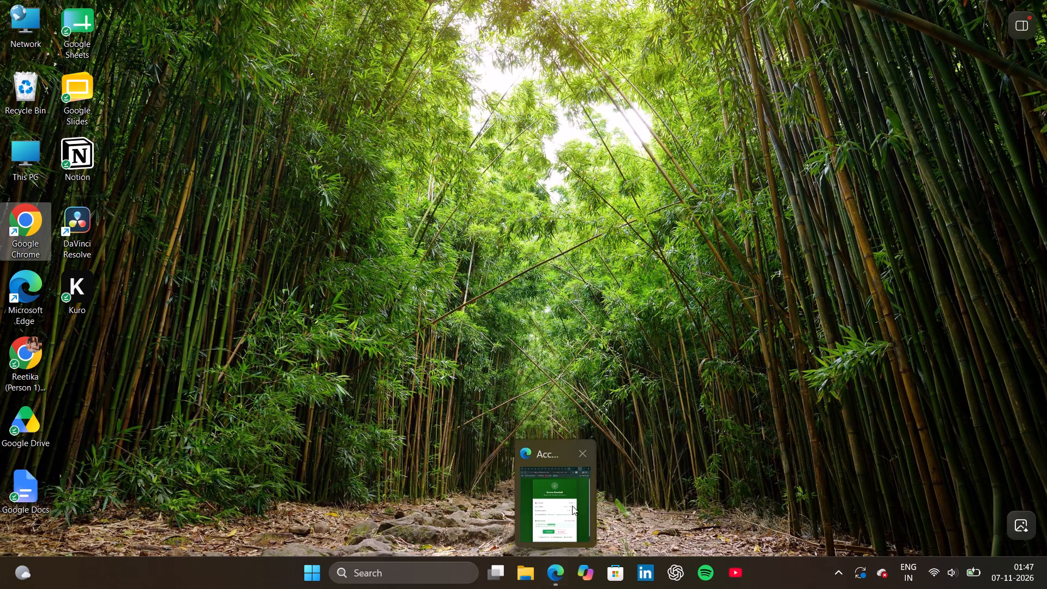
pyautogui.click(572, 504)
pyautogui.click(615, 14)
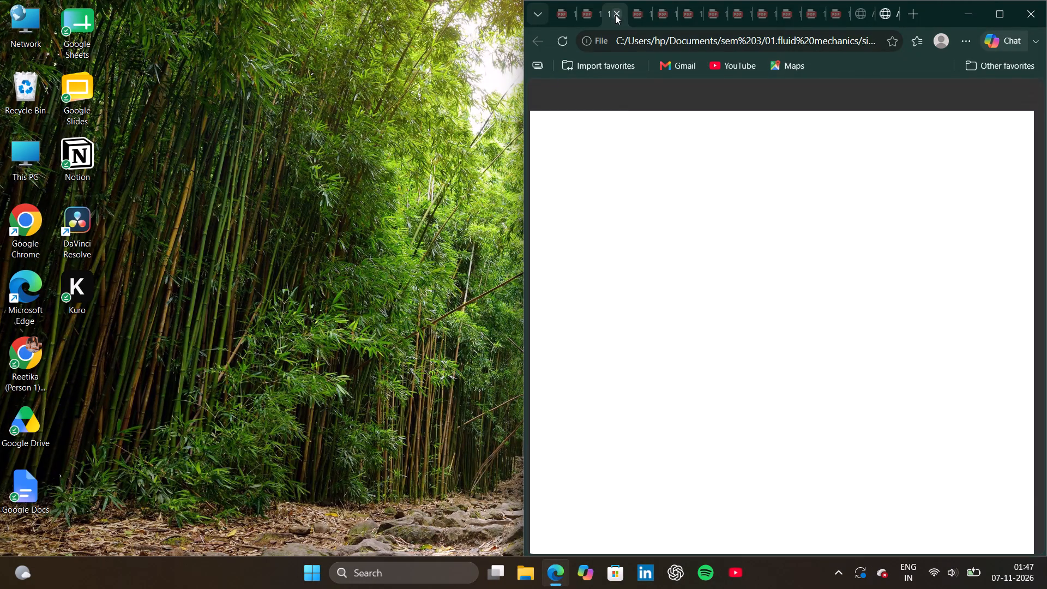
pyautogui.click(1031, 9)
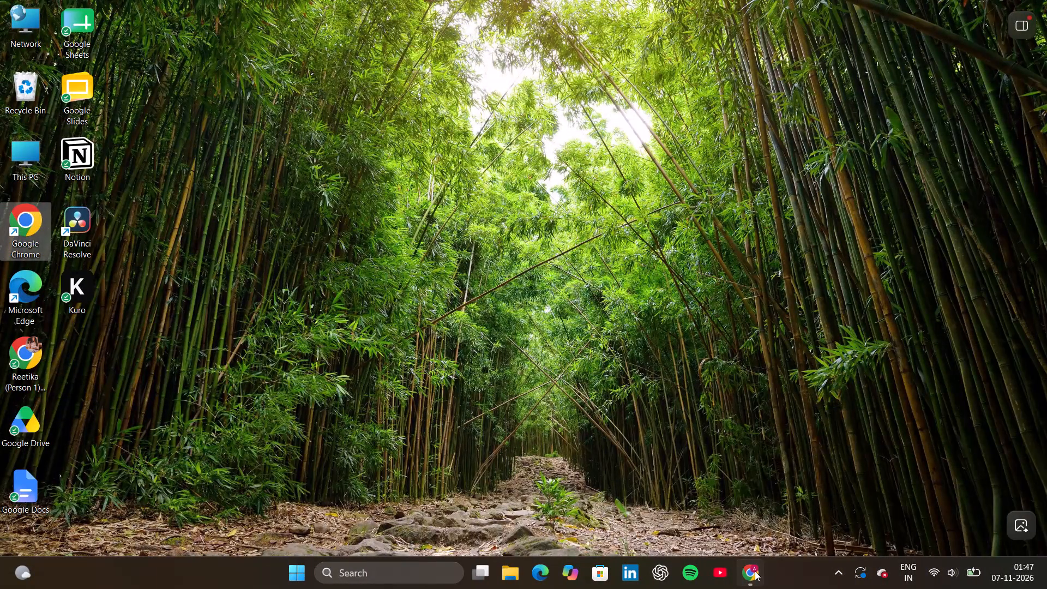
pyautogui.click(811, 460)
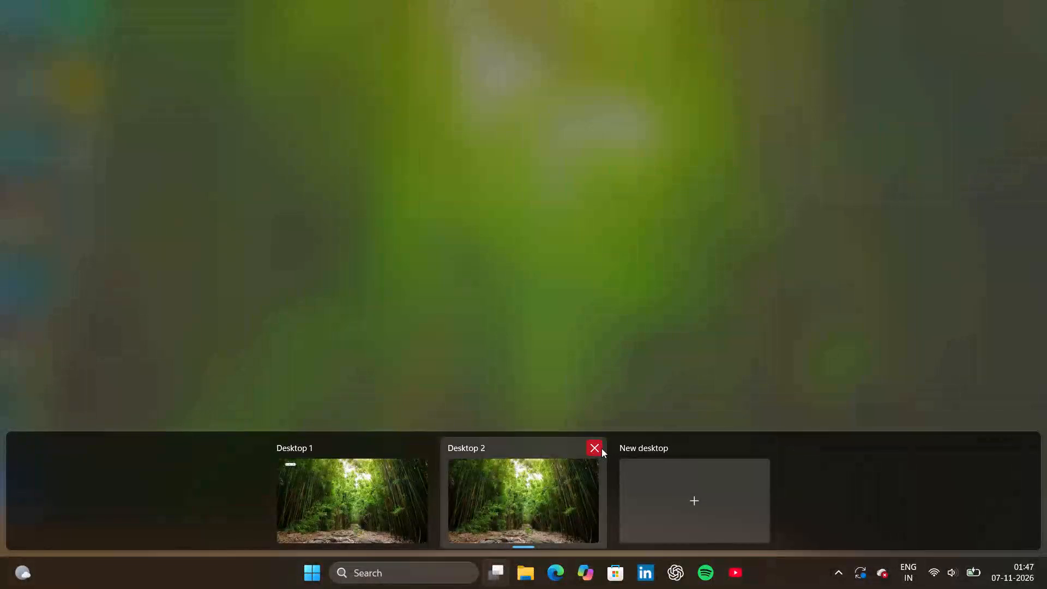
# Remove the virtual desktop Desktop 2 and go to Desktop 1.
pyautogui.click(602, 449)
pyautogui.click(423, 497)
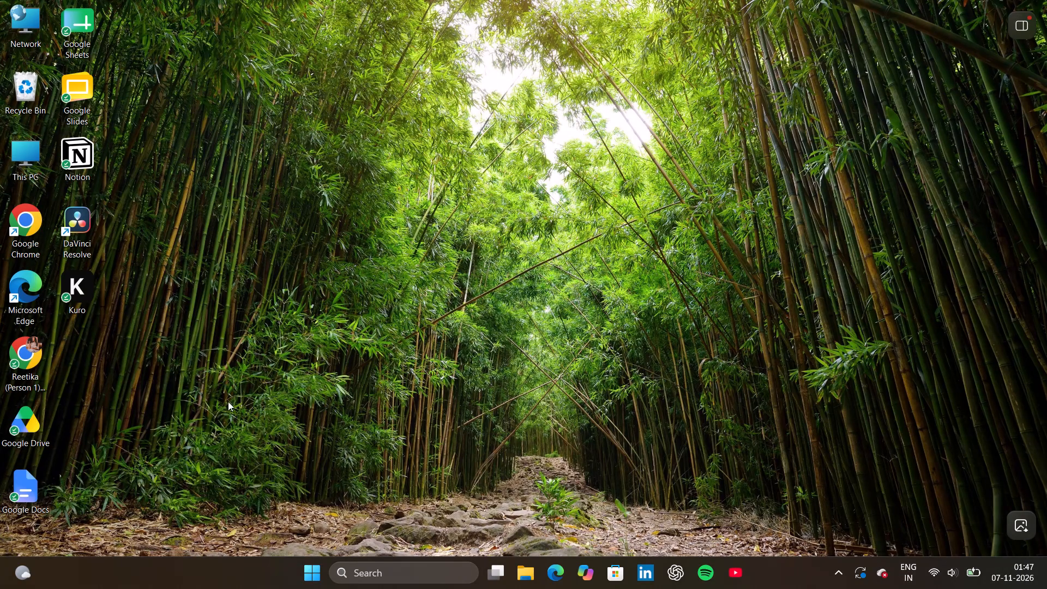
# Launch DaVinci Resolve.
pyautogui.doubleClick(79, 227)
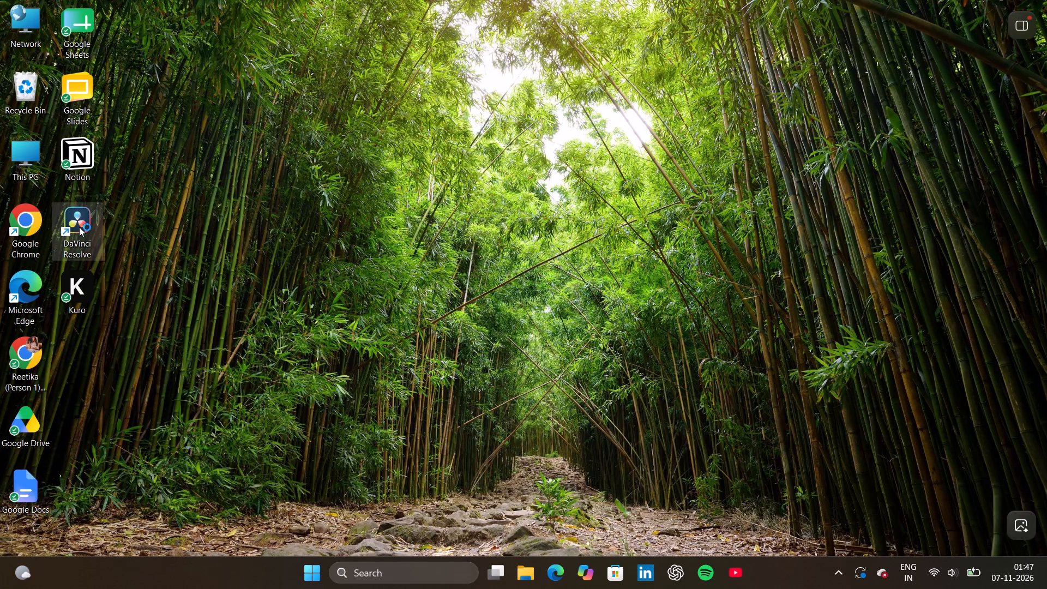
# Open Spotify, start playing the Liked Songs playlist, and minimize its window.
pyautogui.doubleClick(709, 579)
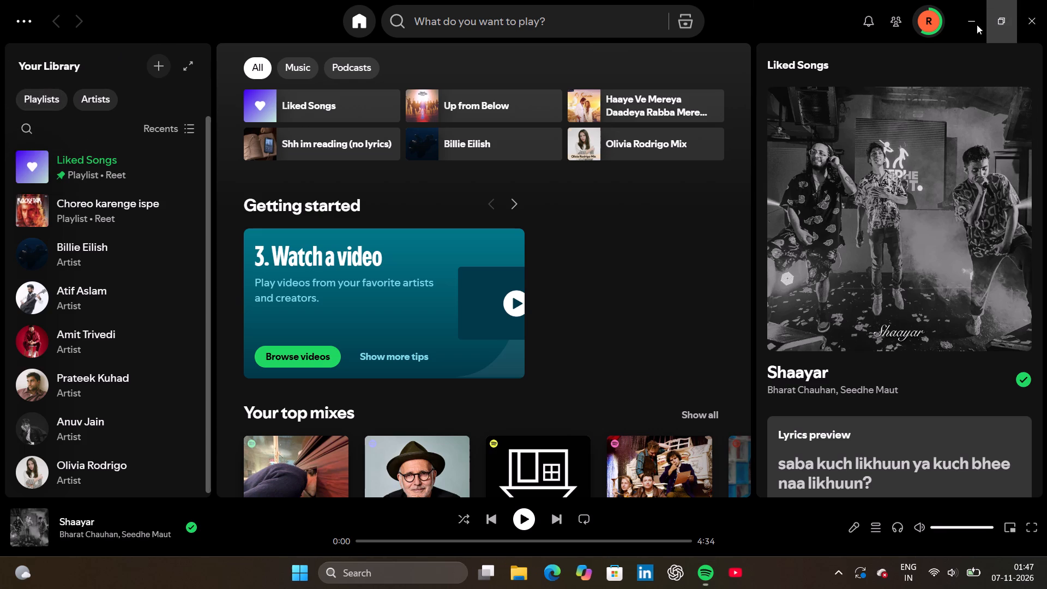
pyautogui.click(931, 23)
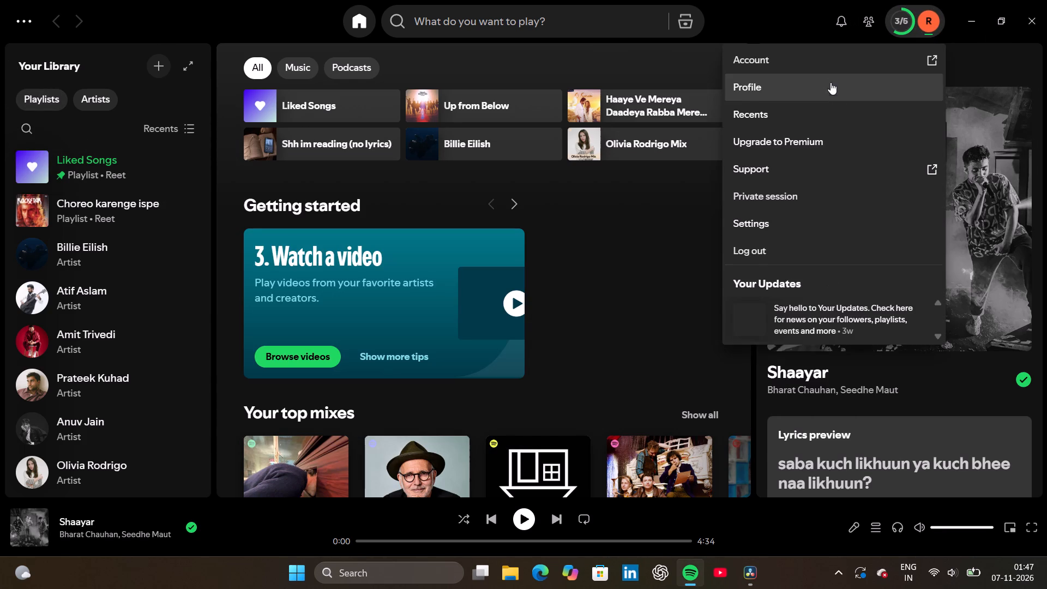
pyautogui.click(756, 89)
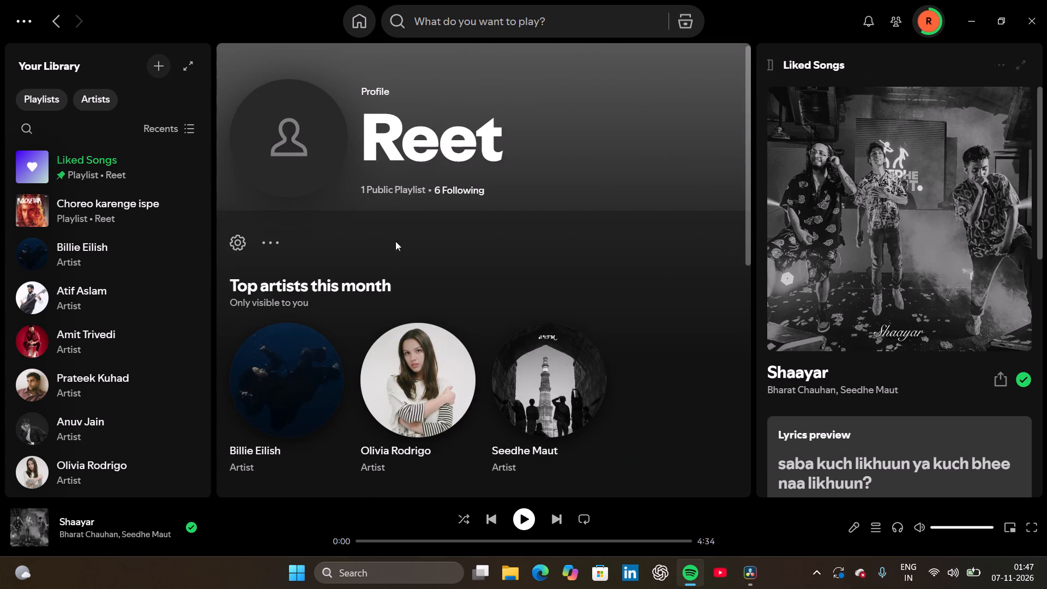
pyautogui.click(38, 175)
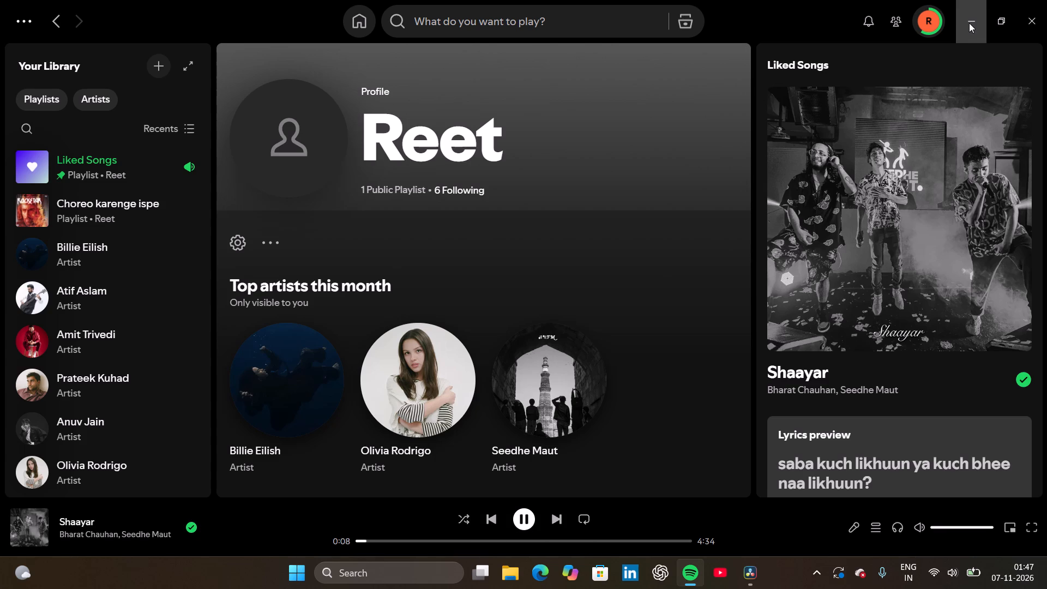
pyautogui.click(969, 23)
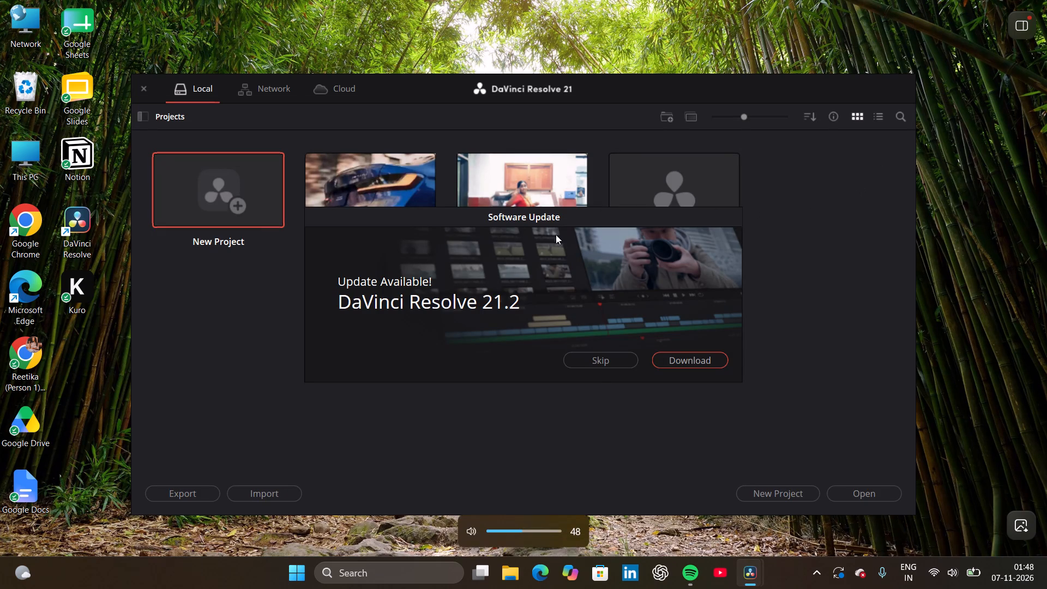
# Skip the DaVinci Resolve 21.2 software update.
pyautogui.click(604, 362)
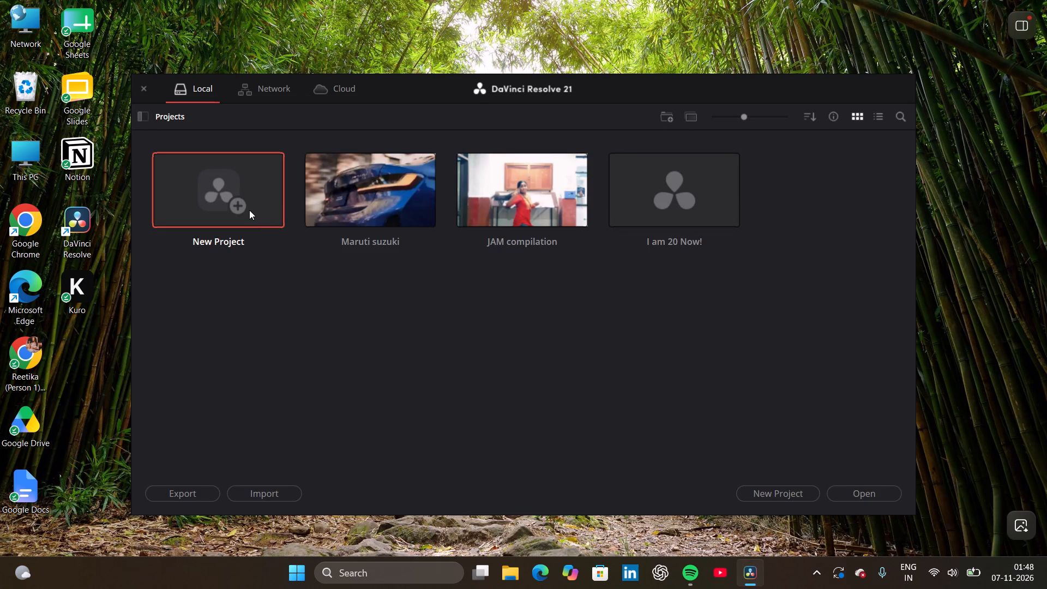
# Create a new local project named Mechismu Reel, keeping the default media location.
pyautogui.click(233, 203)
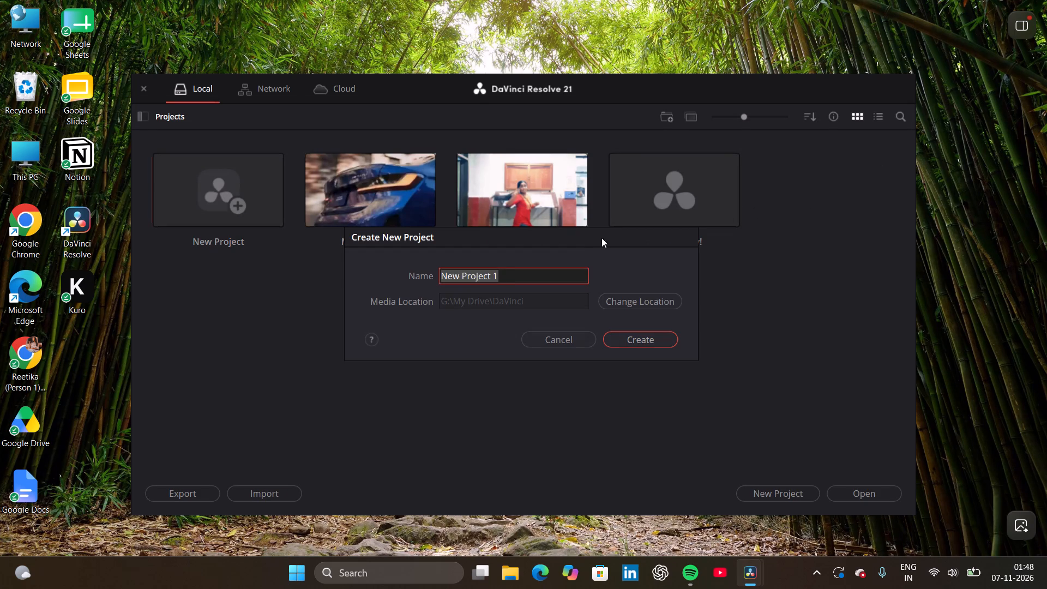
pyautogui.press('BackSpace')
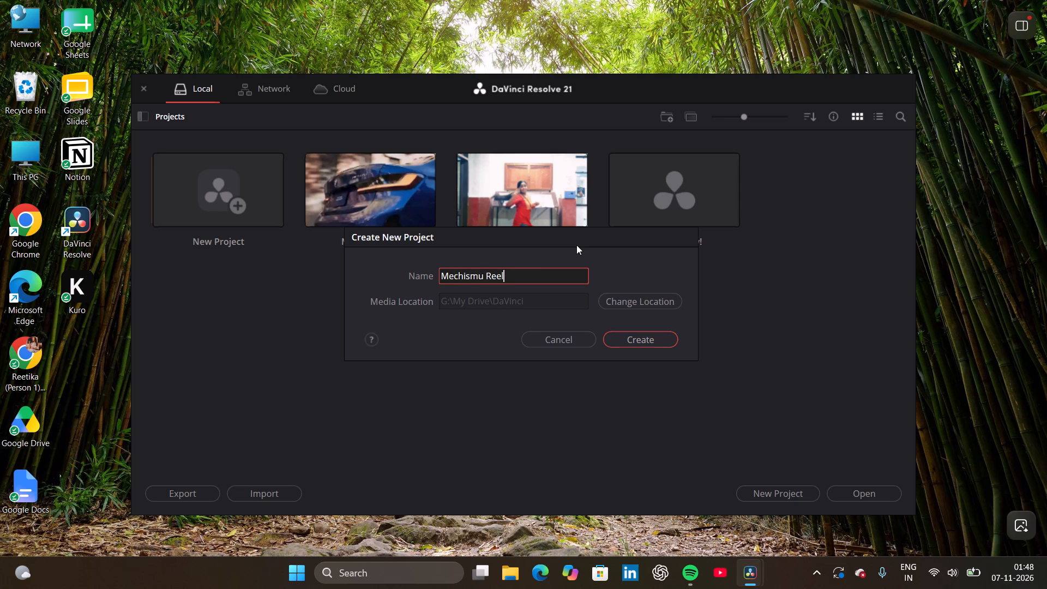
pyautogui.click(611, 343)
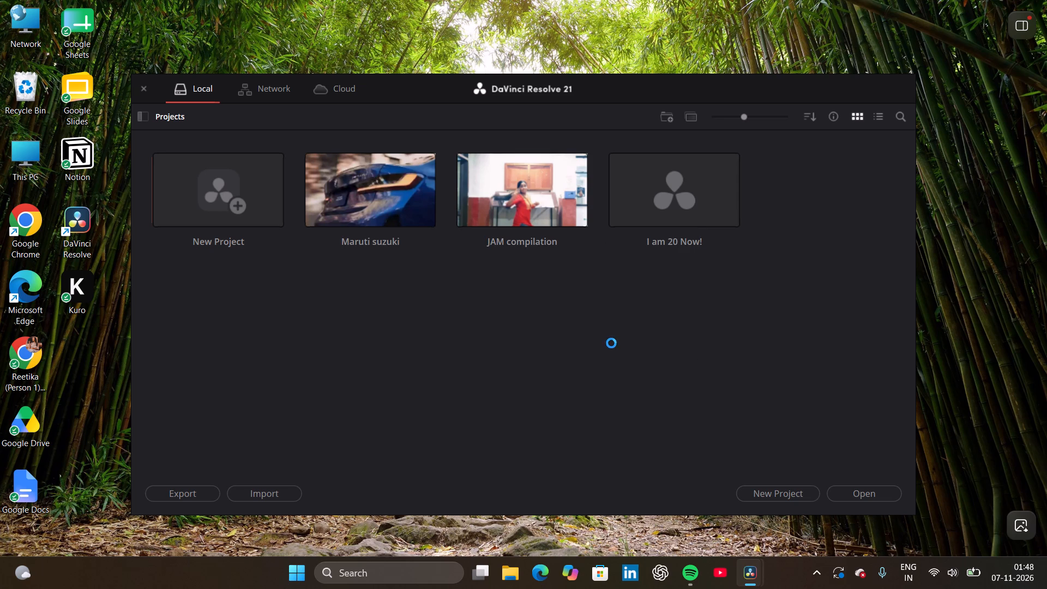
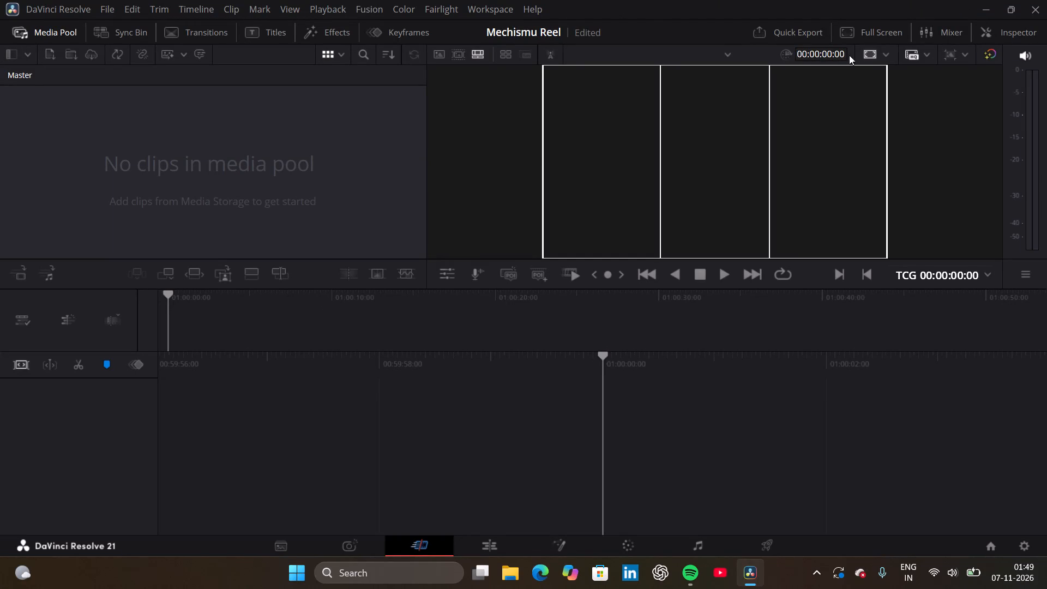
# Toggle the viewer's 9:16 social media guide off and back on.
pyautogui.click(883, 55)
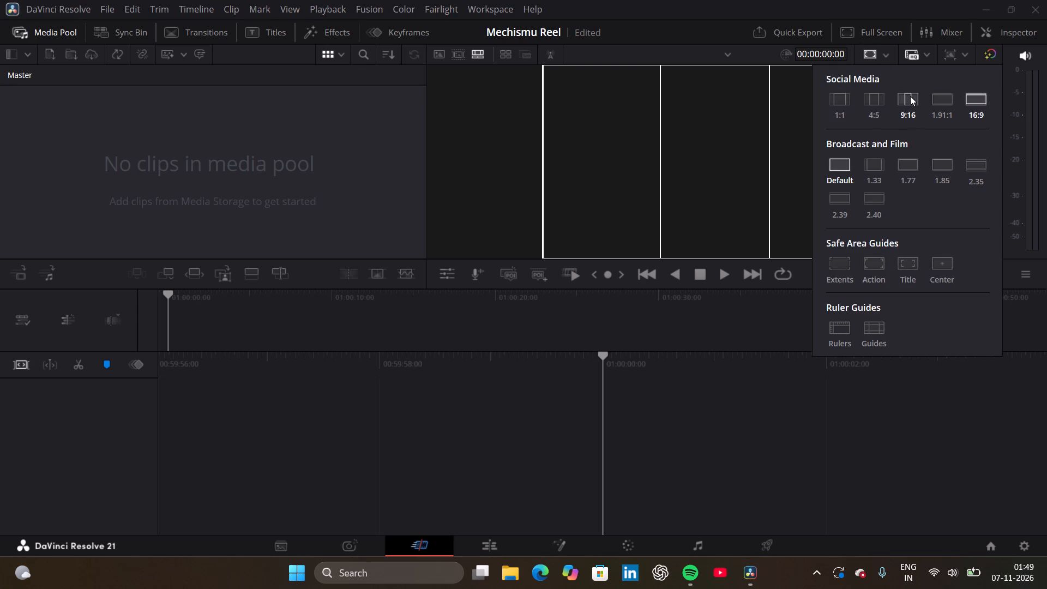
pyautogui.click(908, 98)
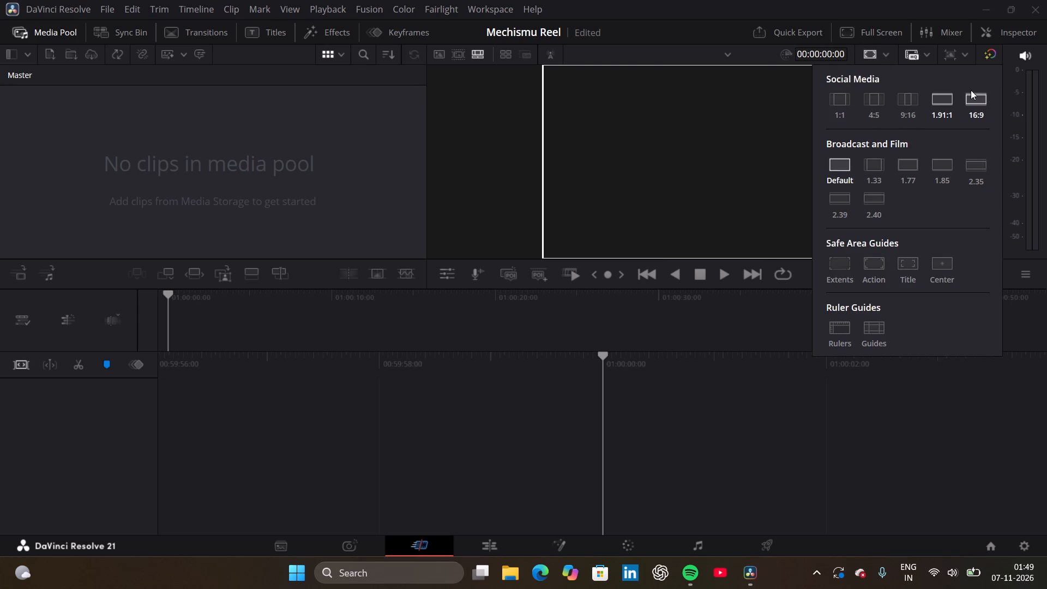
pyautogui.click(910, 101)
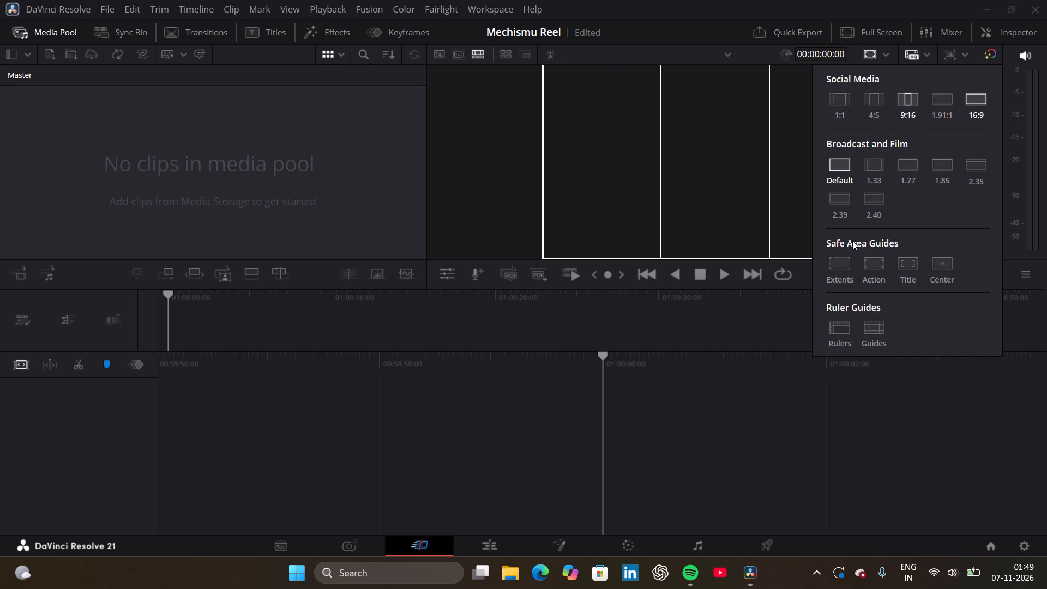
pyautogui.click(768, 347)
# Enable vertical resolution for the timeline in the project settings and save them.
pyautogui.click(1030, 545)
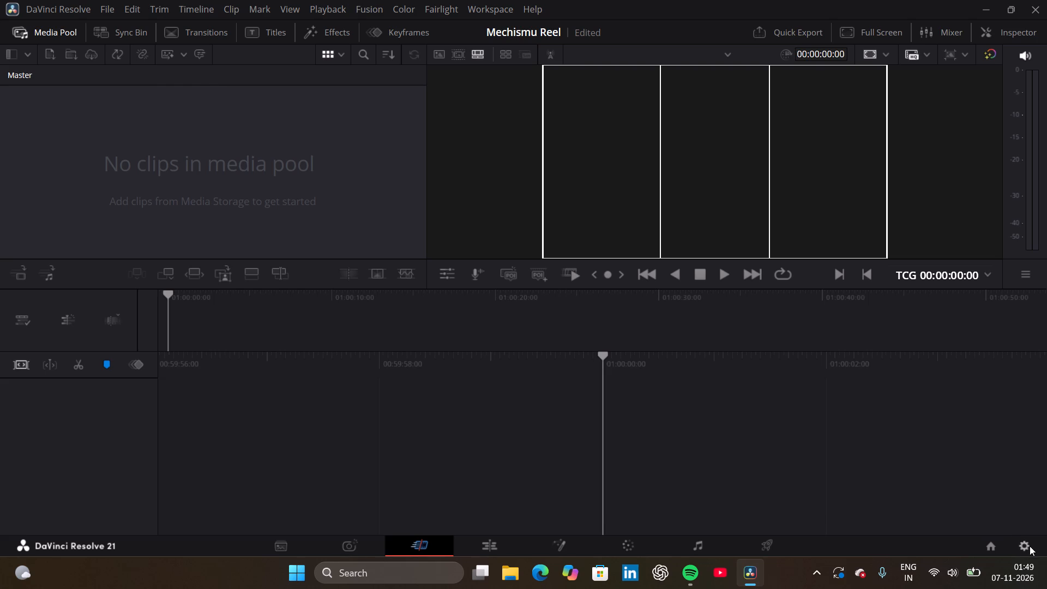
pyautogui.click(485, 175)
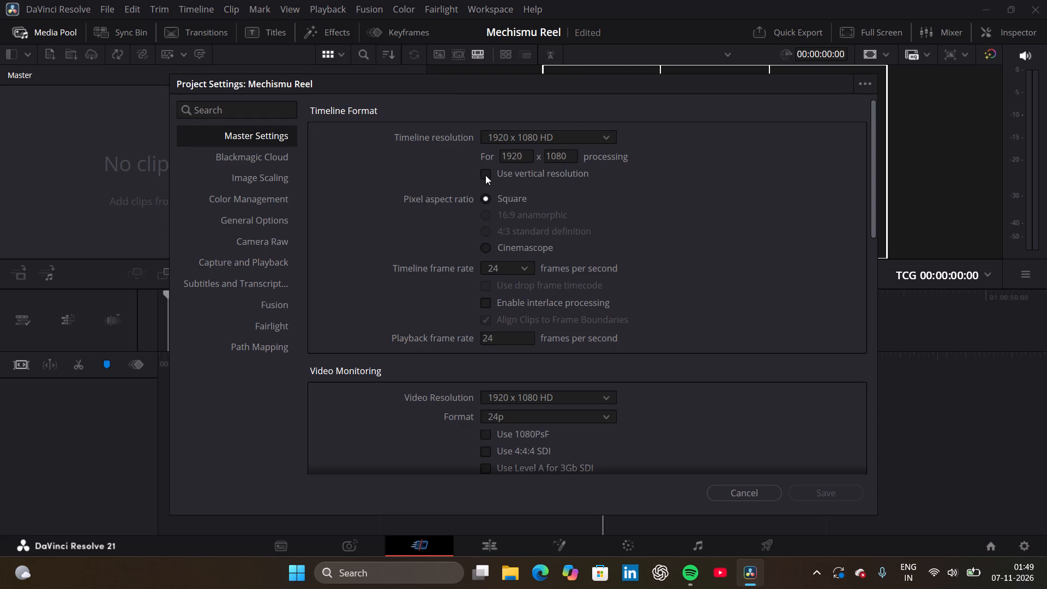
pyautogui.click(809, 495)
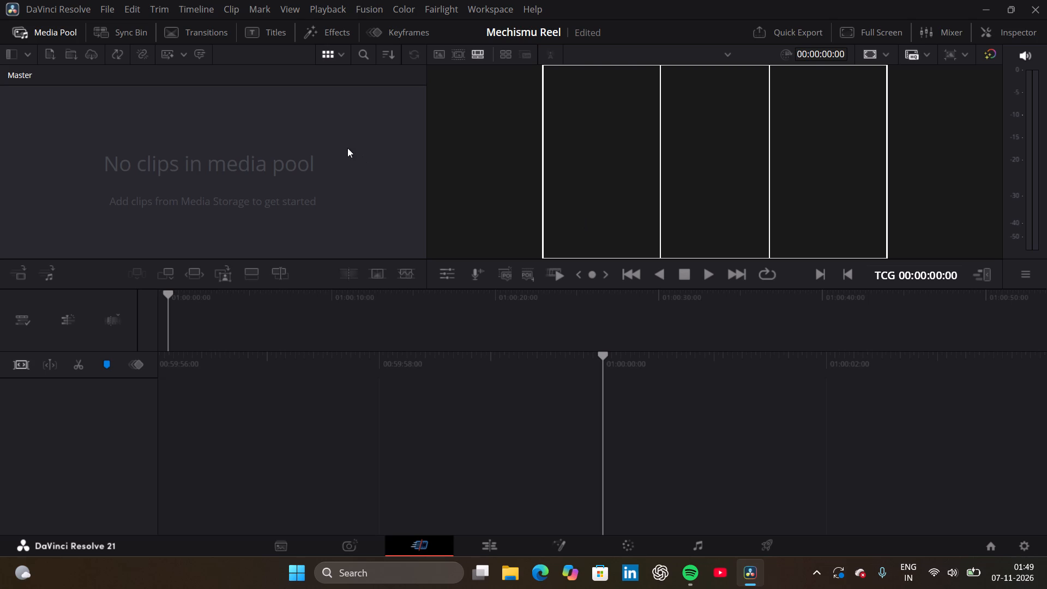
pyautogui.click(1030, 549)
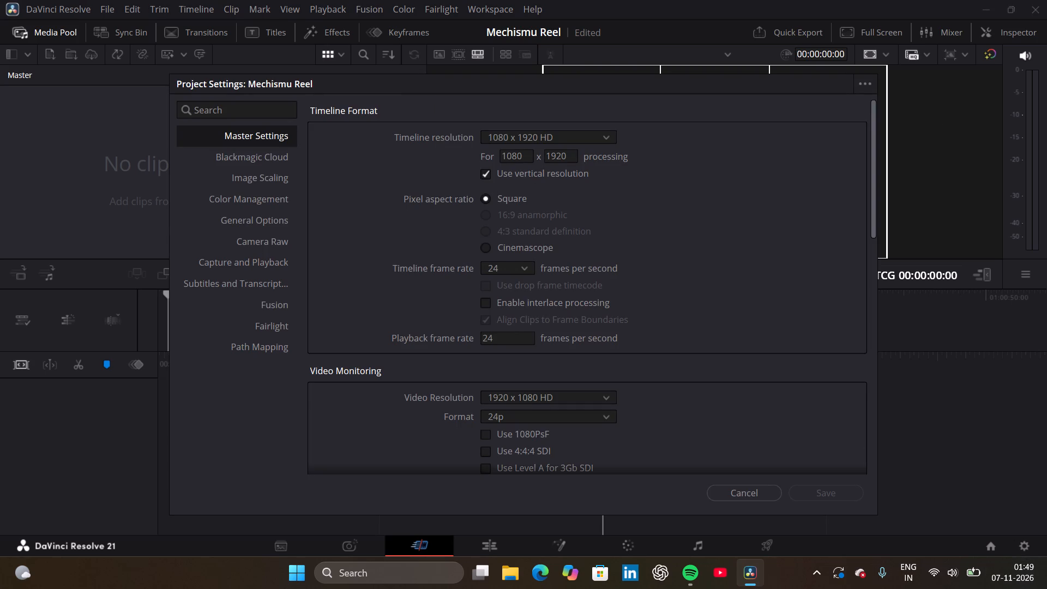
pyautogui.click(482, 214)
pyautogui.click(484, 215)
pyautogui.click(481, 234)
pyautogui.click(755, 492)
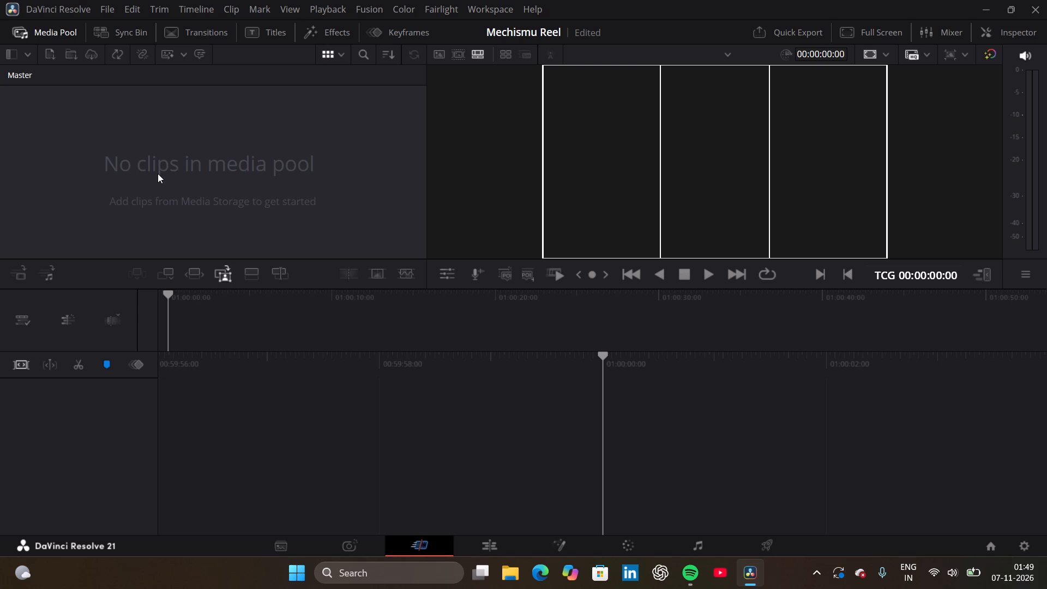
# Open the Import Media dialog for the empty media pool.
pyautogui.hotkey('ctrl', 'i')
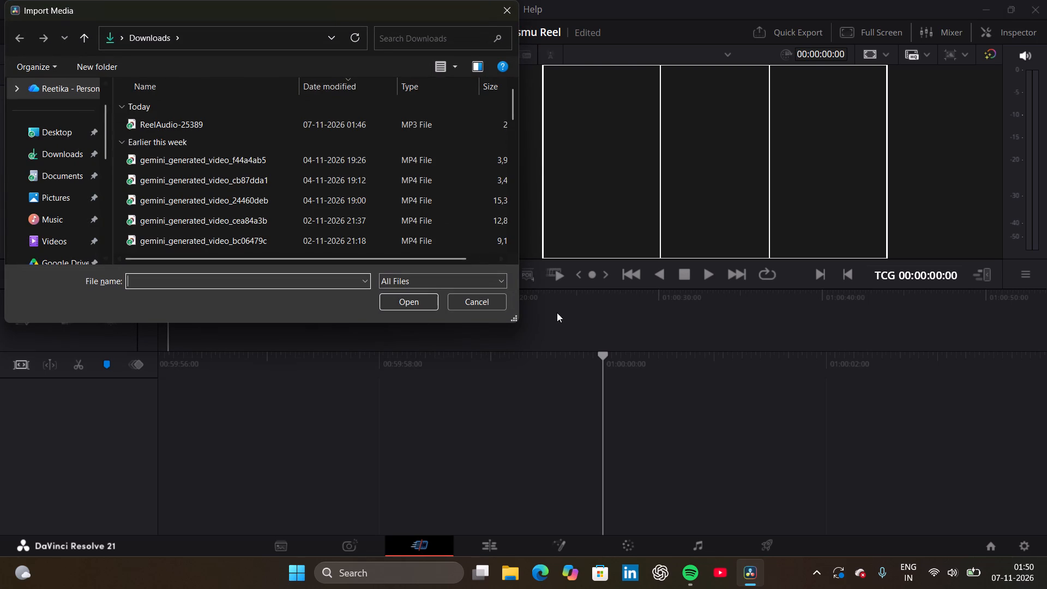
# Search Windows for WhatsApp to open the app.
pyautogui.click(358, 576)
pyautogui.press('w')
pyautogui.press('h')
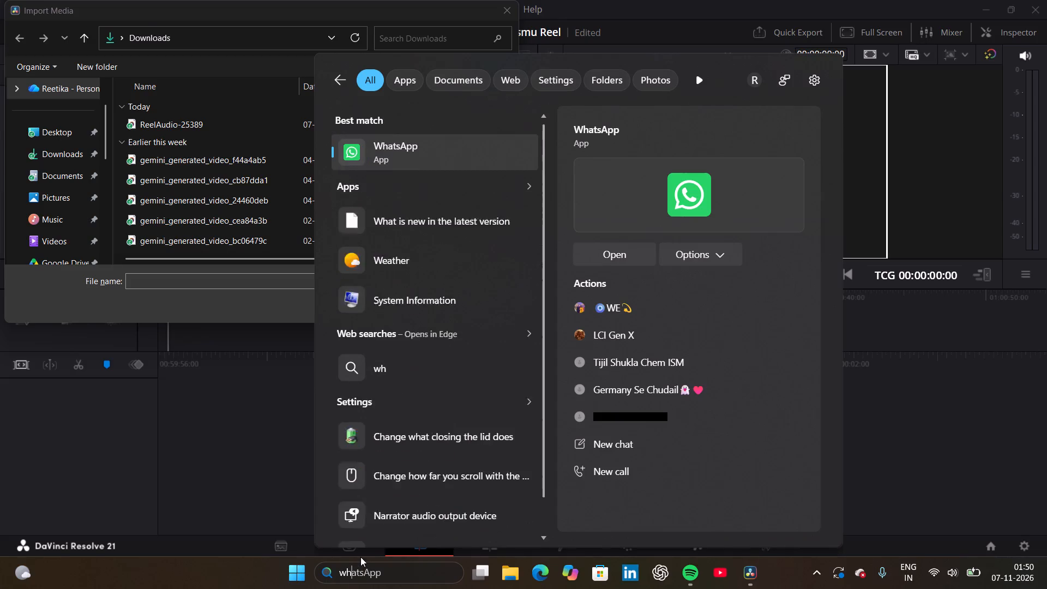
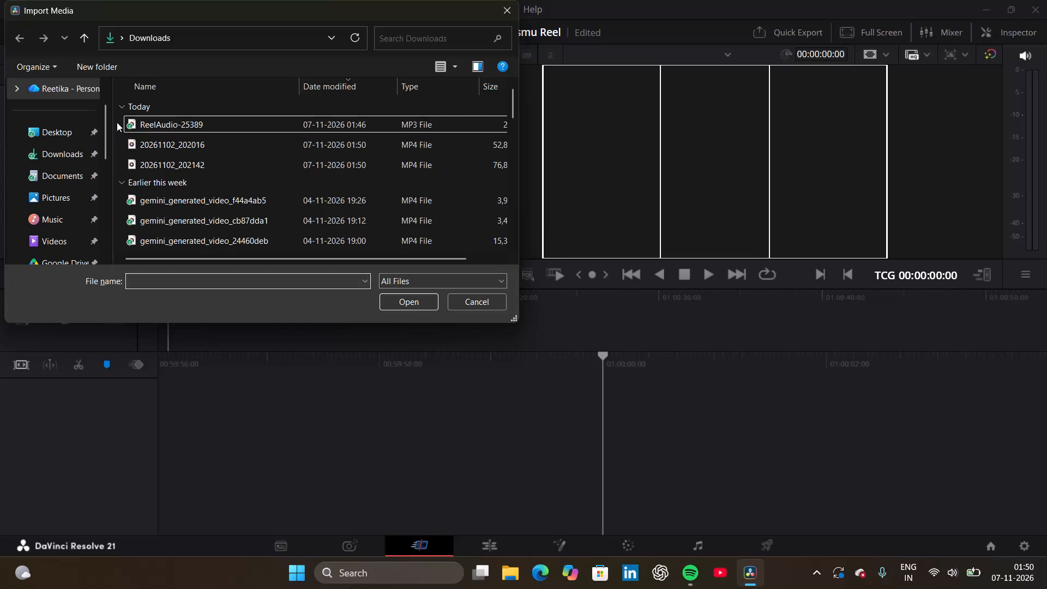
# Import ReelAudio-25389, 20261102_202016 and 20261102_202142 into the media pool and change the project frame rate to 30 fps.
pyautogui.click(393, 303)
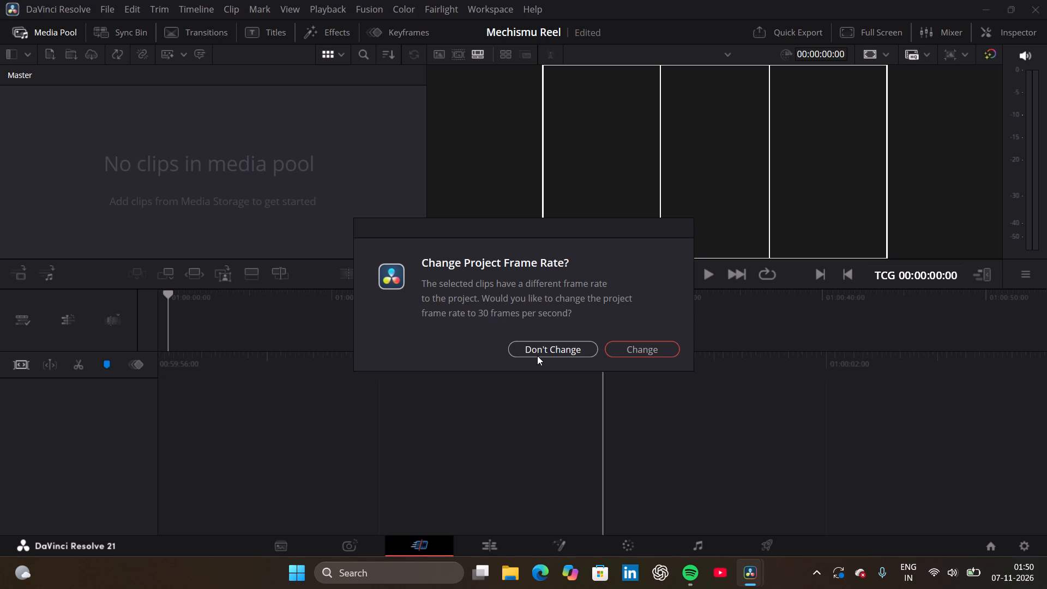
pyautogui.click(618, 348)
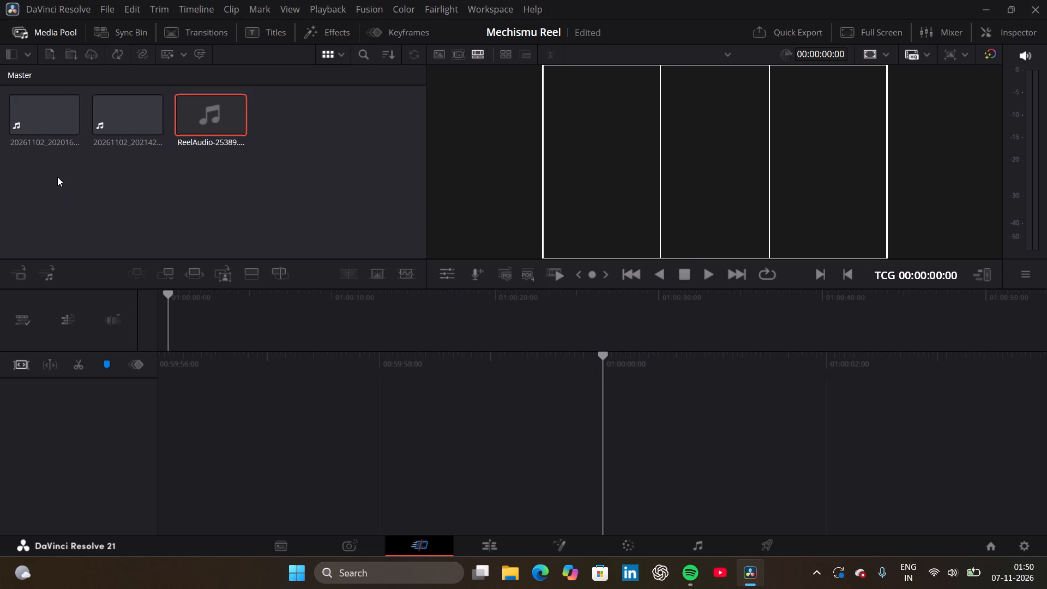
# Create a timeline by placing the two video clips from the media pool together on the empty timeline.
pyautogui.moveTo(39, 166); pyautogui.dragTo(127, 139)
pyautogui.moveTo(61, 122); pyautogui.dragTo(504, 382)
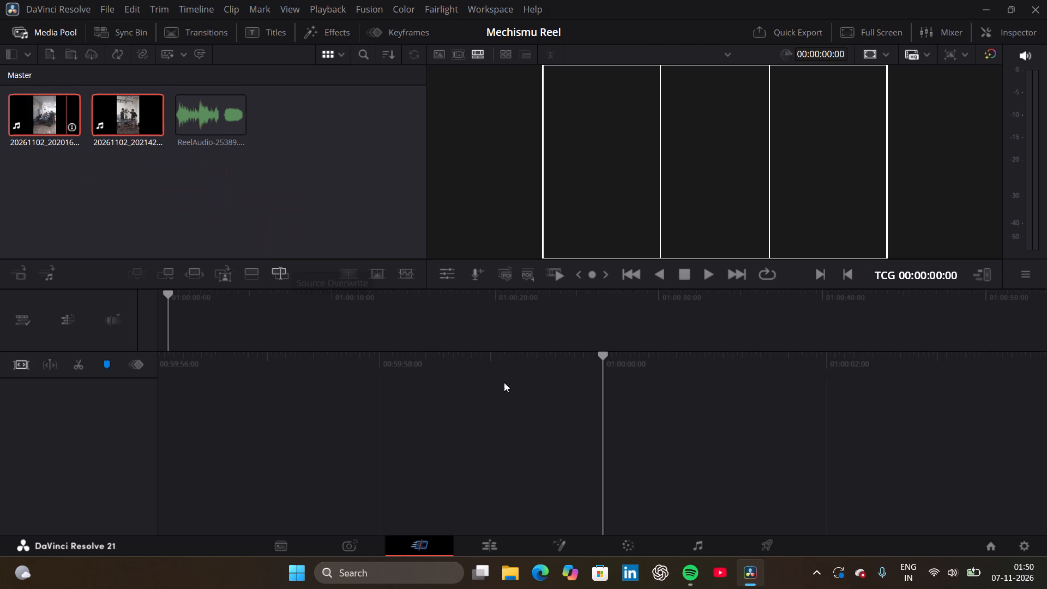
pyautogui.moveTo(504, 382); pyautogui.dragTo(523, 402)
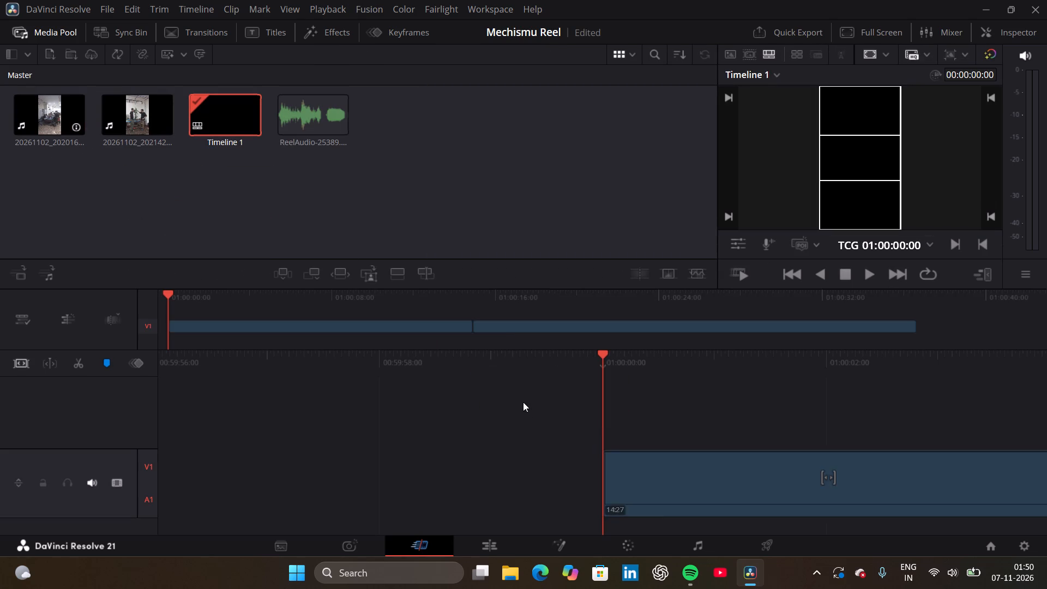
# On the Edit page, place the ReelAudio-25389 clip on Audio 1 after the two video clips, leaving a gap.
pyautogui.click(487, 544)
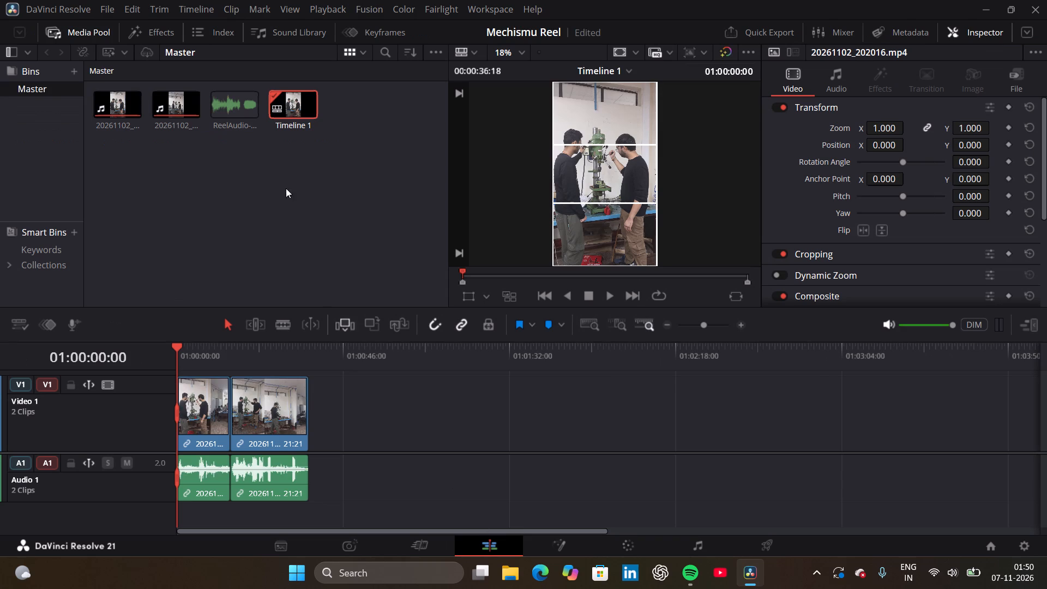
pyautogui.moveTo(239, 114); pyautogui.dragTo(378, 475)
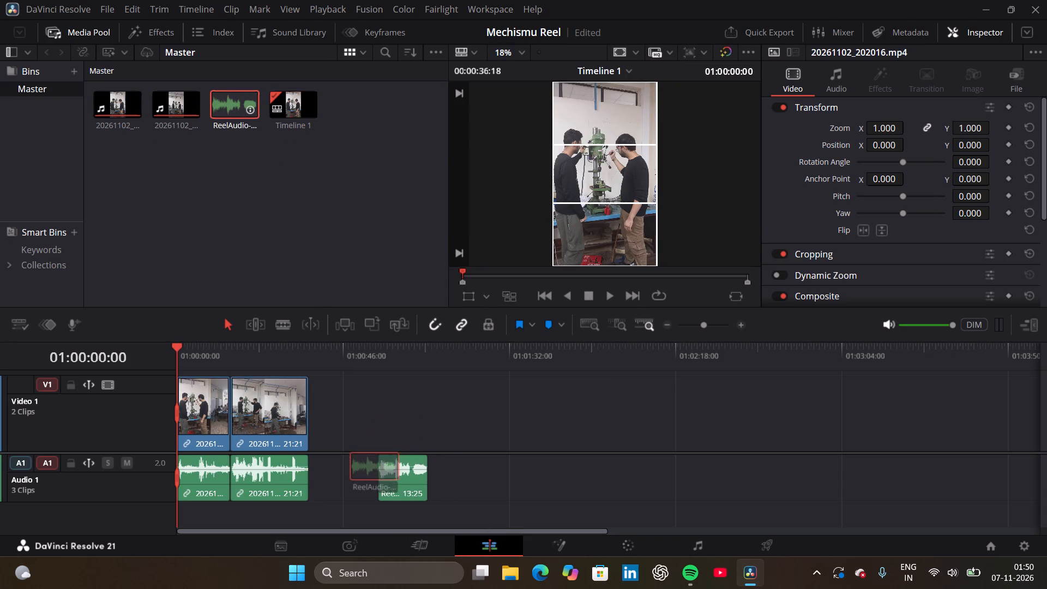
pyautogui.moveTo(378, 475); pyautogui.dragTo(356, 500)
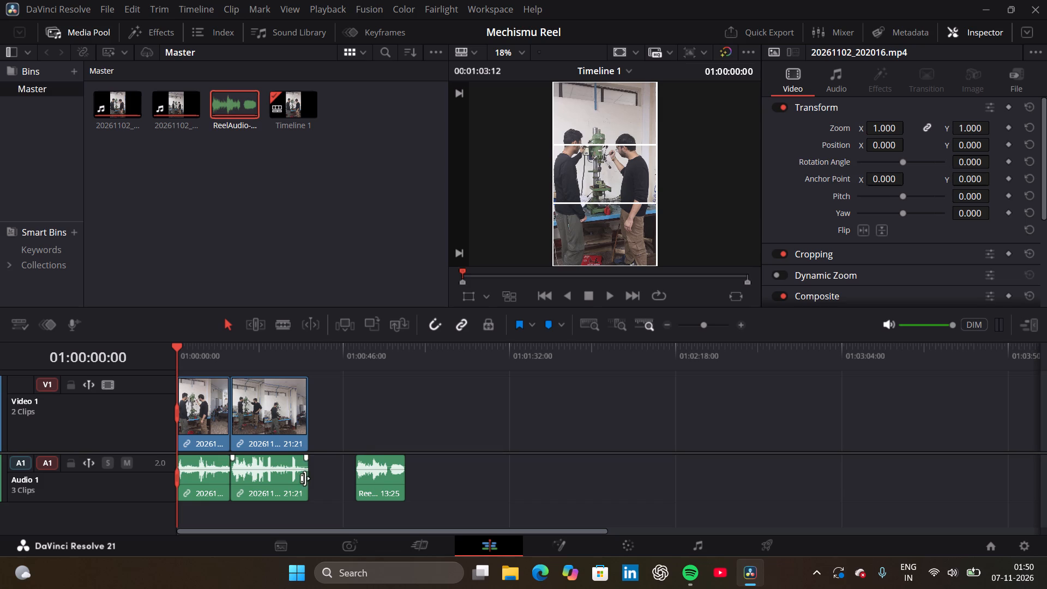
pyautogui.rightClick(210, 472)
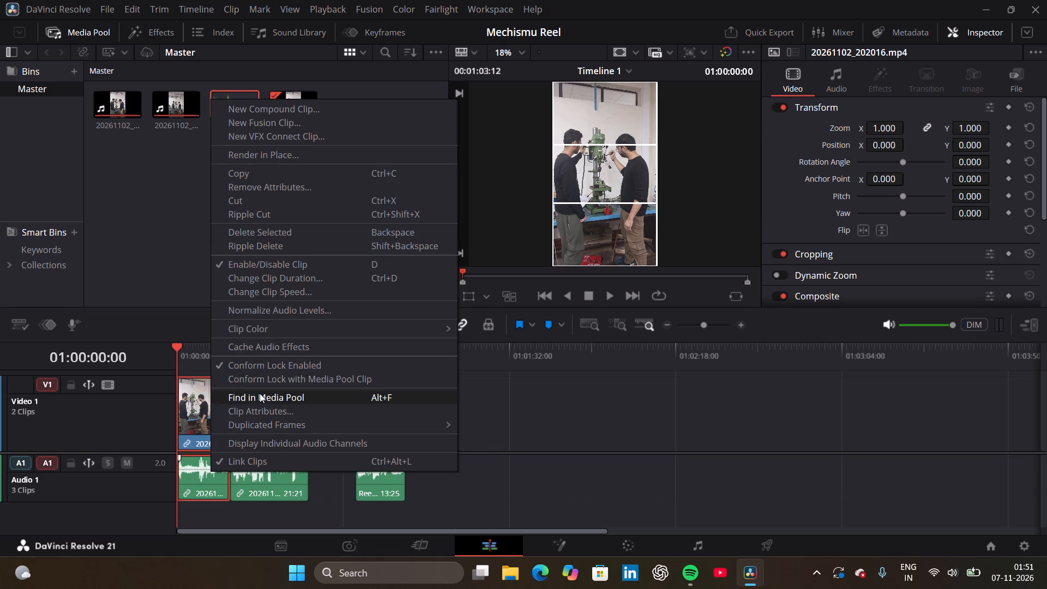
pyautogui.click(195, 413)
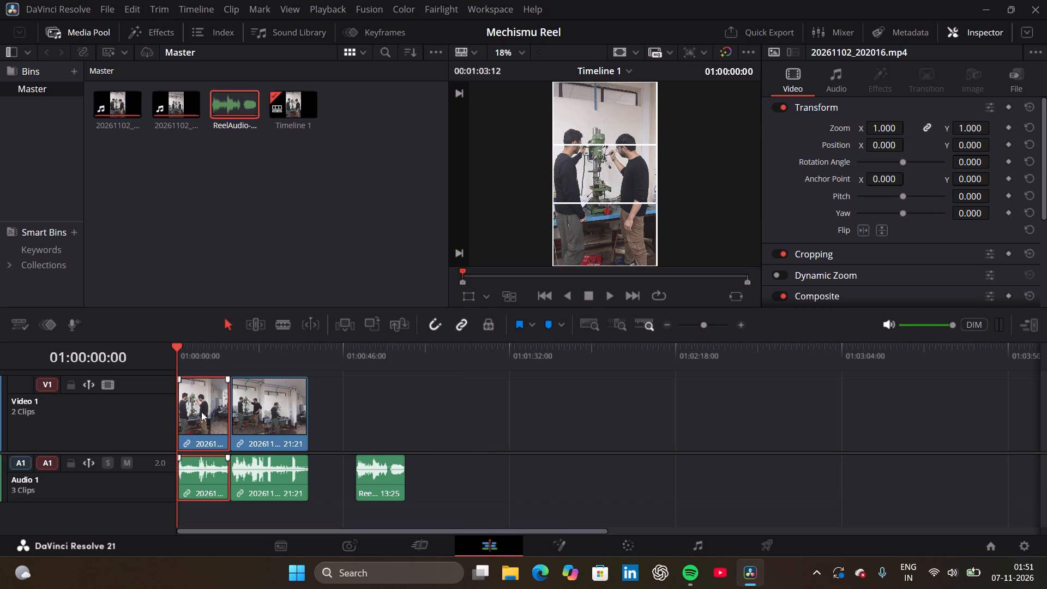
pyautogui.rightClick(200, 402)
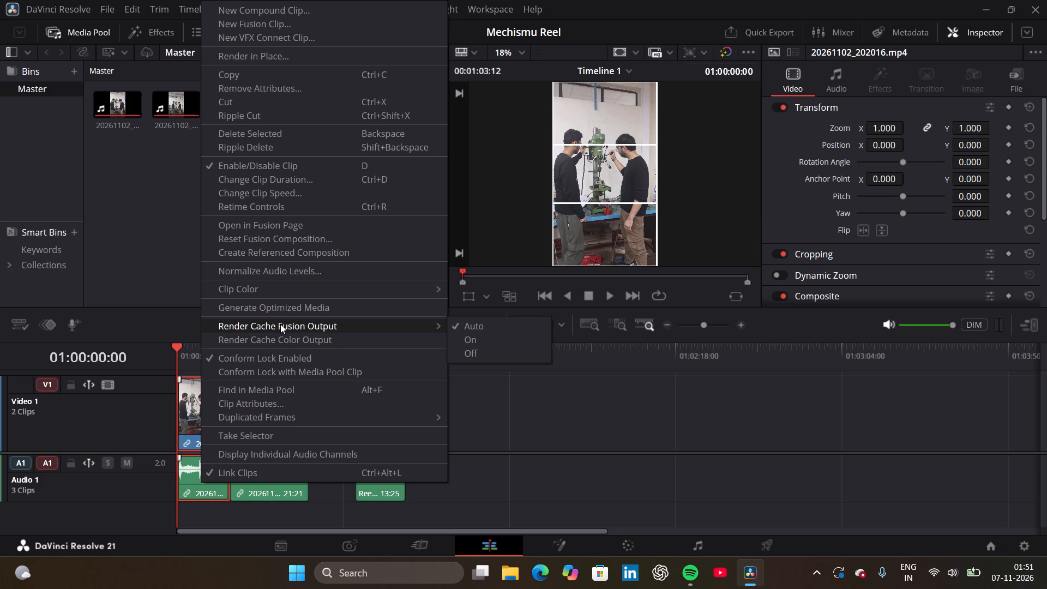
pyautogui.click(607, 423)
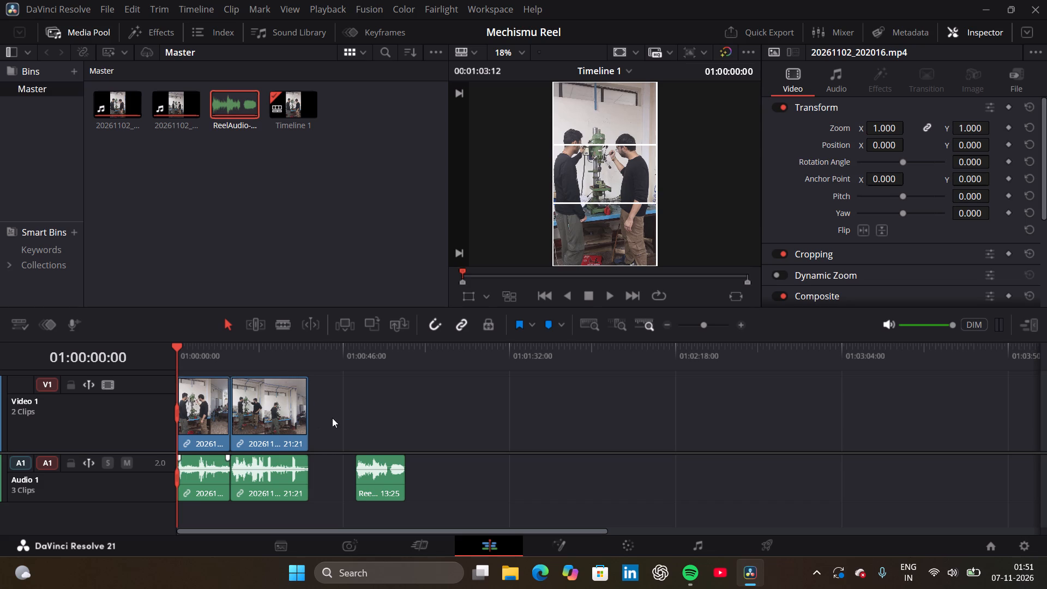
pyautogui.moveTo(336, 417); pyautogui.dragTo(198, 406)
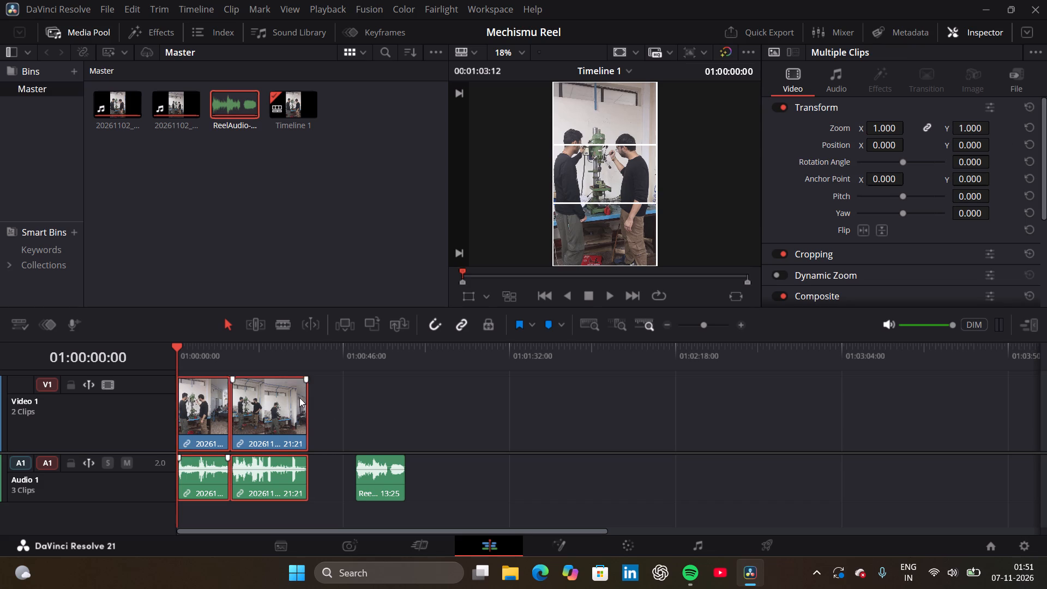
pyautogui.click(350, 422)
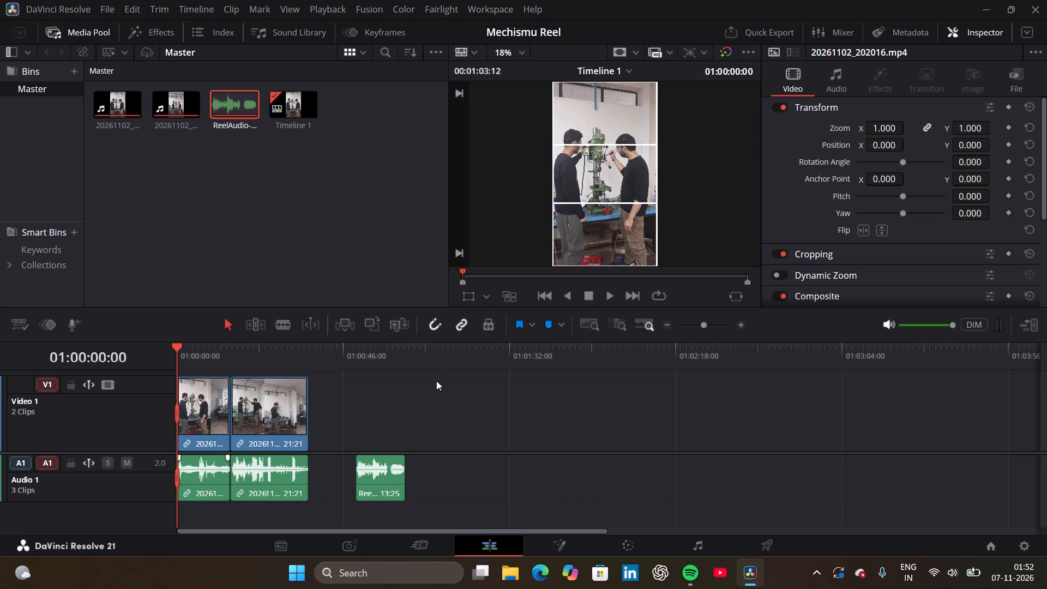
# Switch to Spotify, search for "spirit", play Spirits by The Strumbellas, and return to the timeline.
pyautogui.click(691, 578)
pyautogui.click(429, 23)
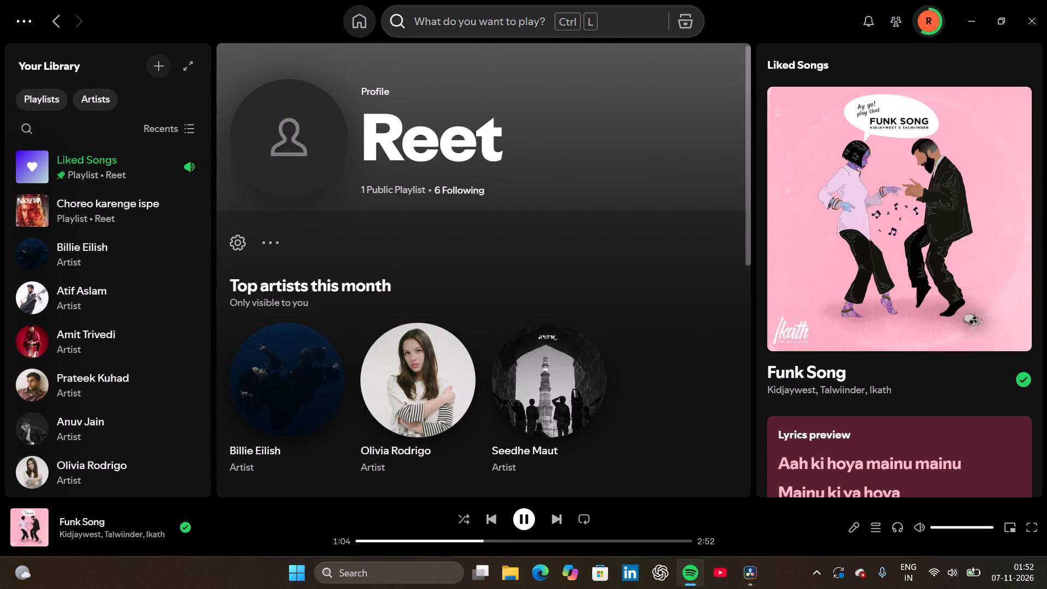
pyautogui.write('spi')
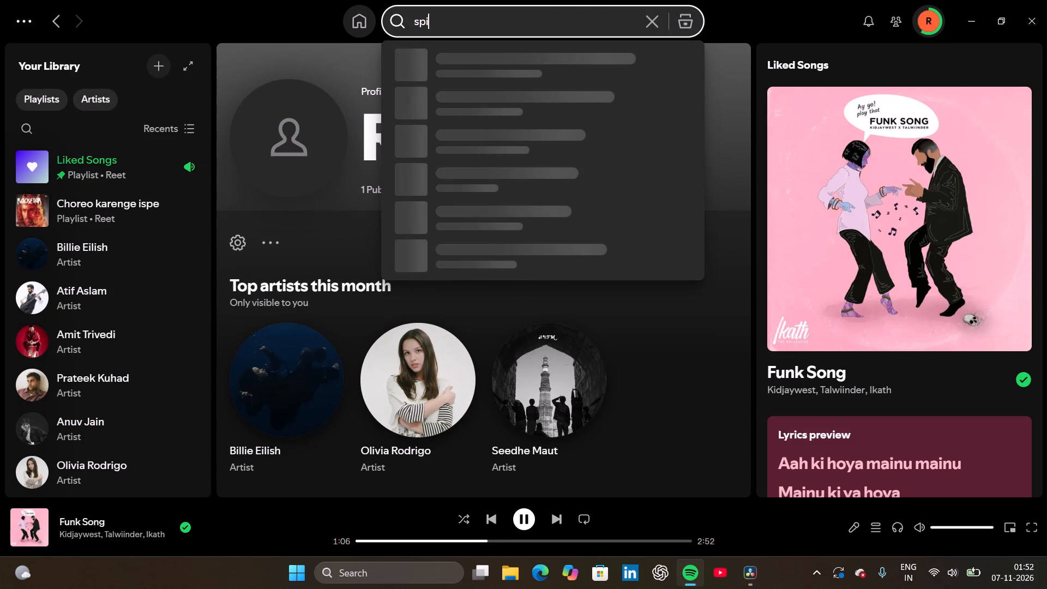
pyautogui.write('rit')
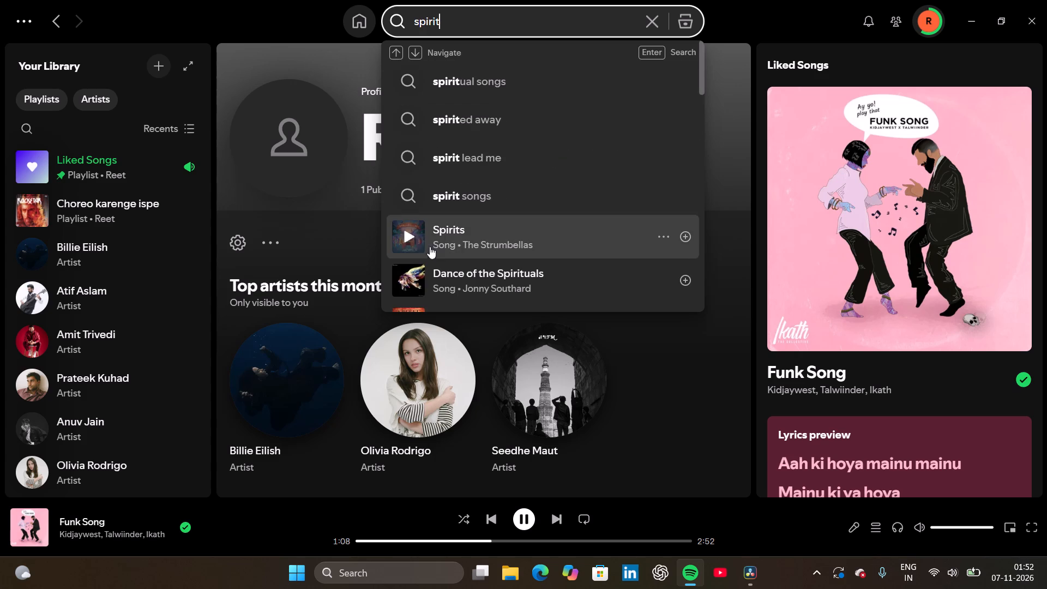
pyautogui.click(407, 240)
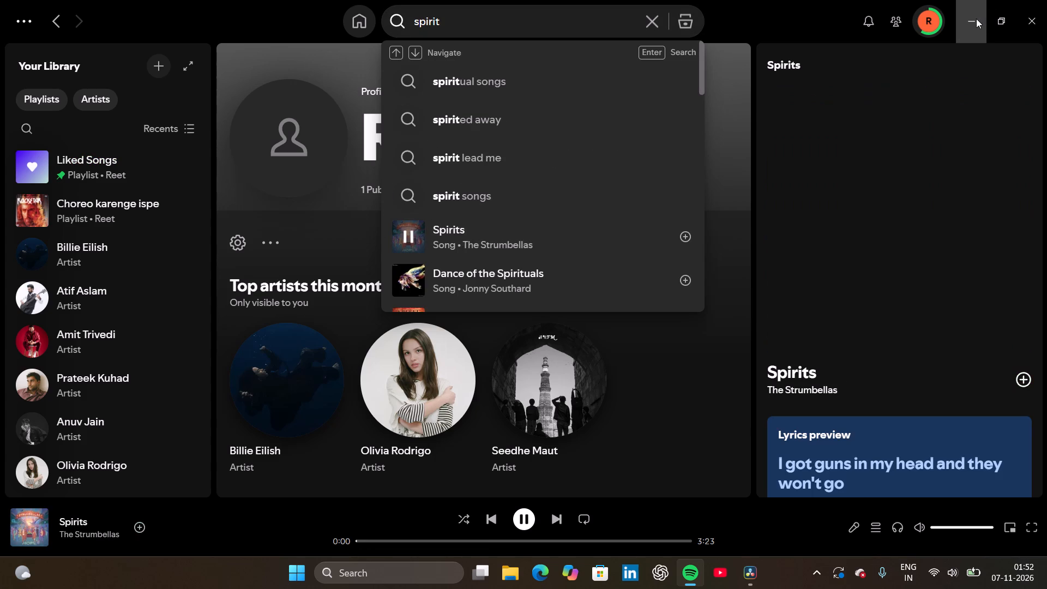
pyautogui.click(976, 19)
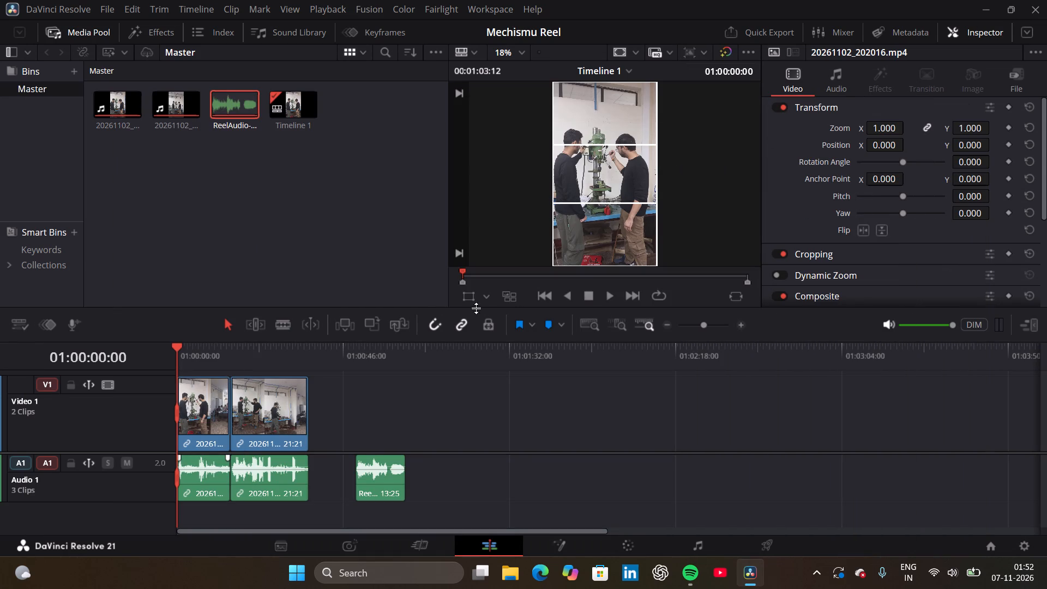
# Play through the timeline and ripple delete its first video clip, 20261102_202016, together with its linked audio.
pyautogui.click(611, 297)
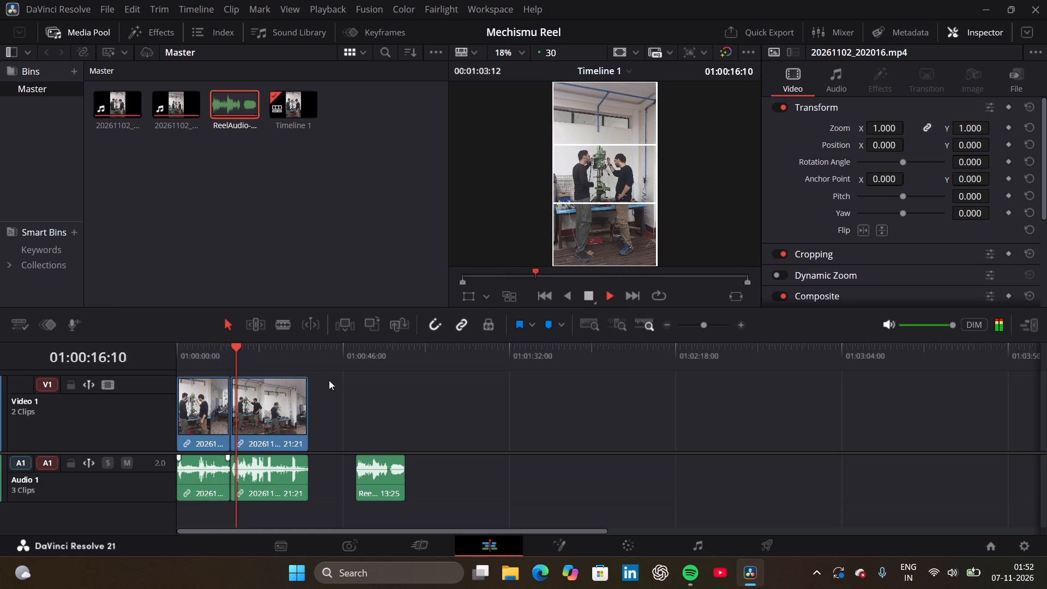
pyautogui.click(201, 418)
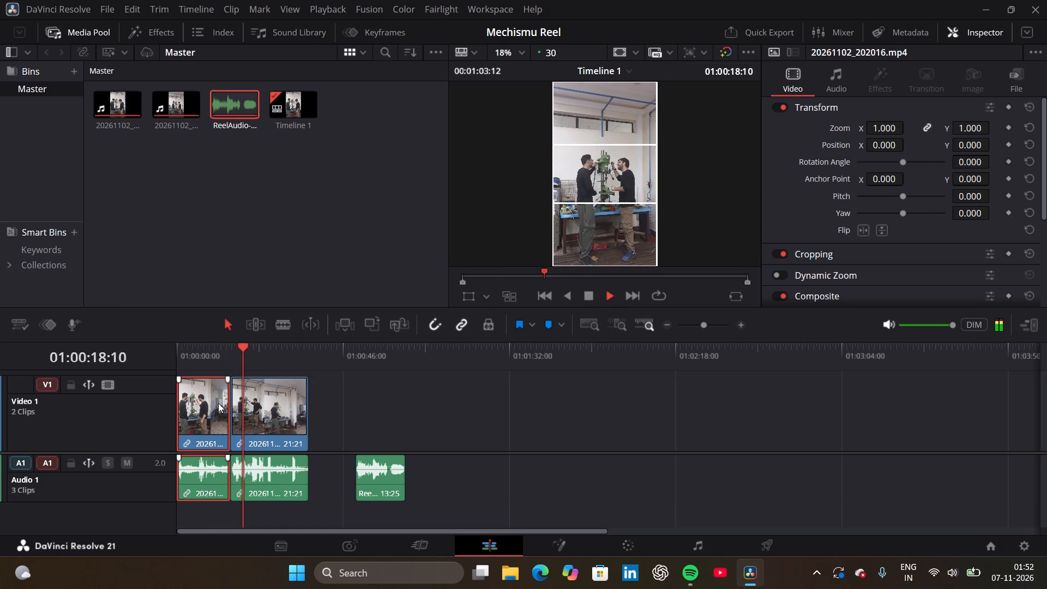
pyautogui.press('Delete')
# Play the remaining video clip from the timeline start and lower its audio volume to -76.2.
pyautogui.moveTo(245, 349); pyautogui.dragTo(244, 349)
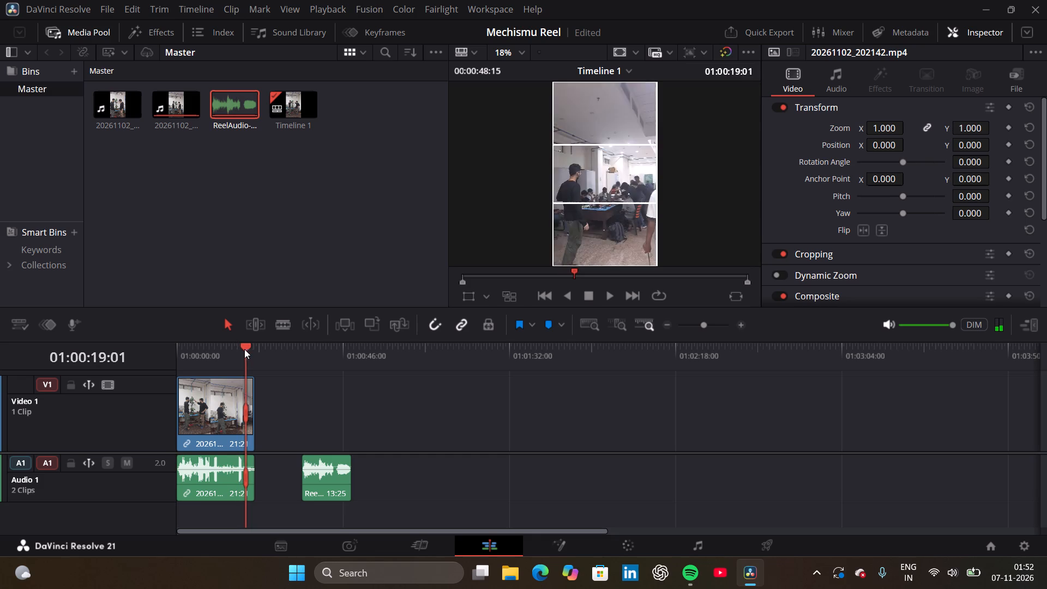
pyautogui.moveTo(244, 349); pyautogui.dragTo(170, 365)
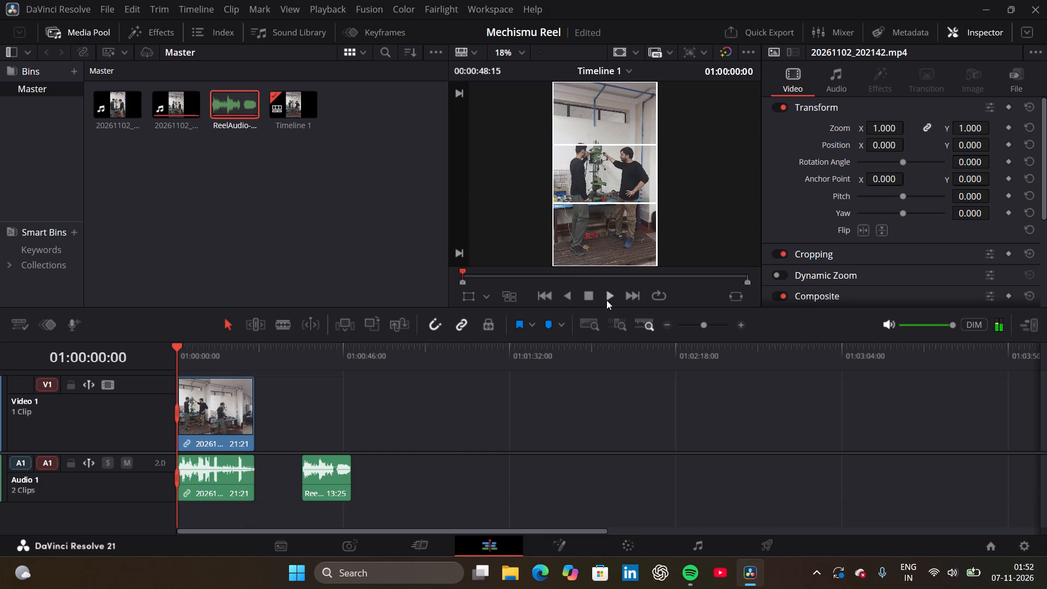
pyautogui.click(606, 300)
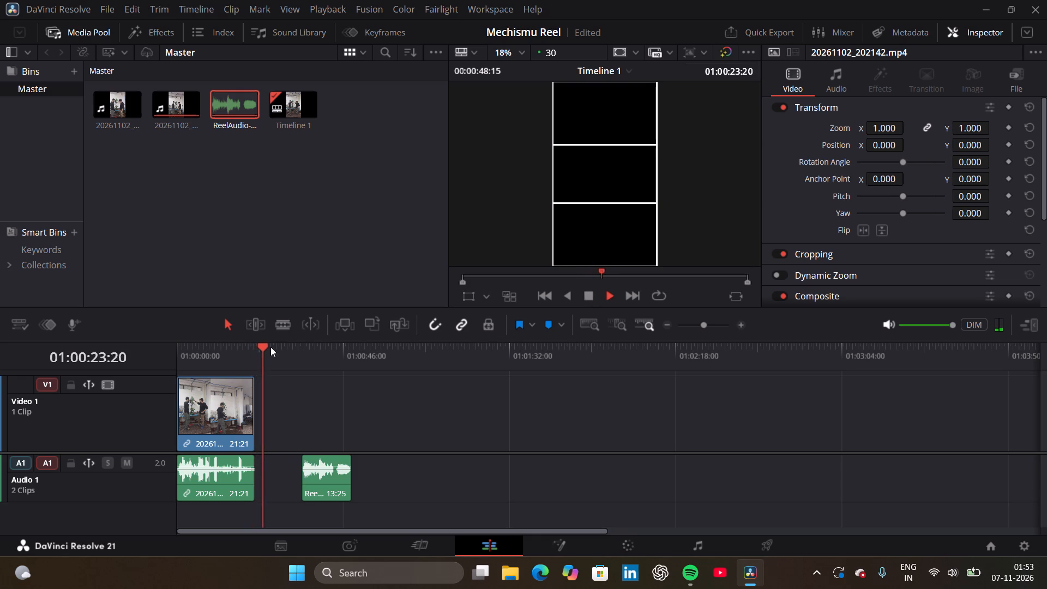
pyautogui.moveTo(264, 347); pyautogui.dragTo(171, 360)
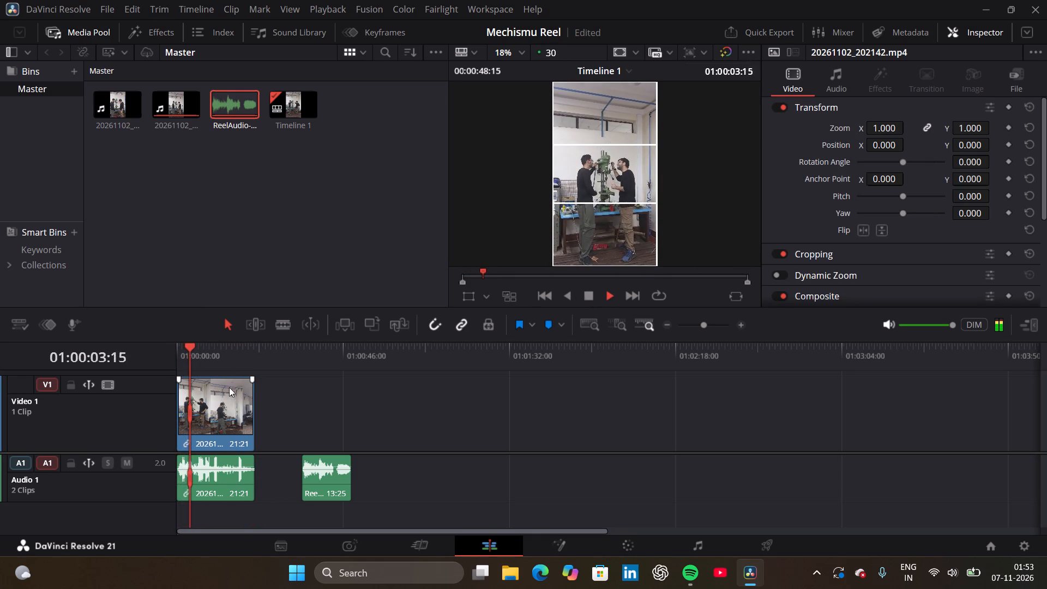
pyautogui.click(208, 417)
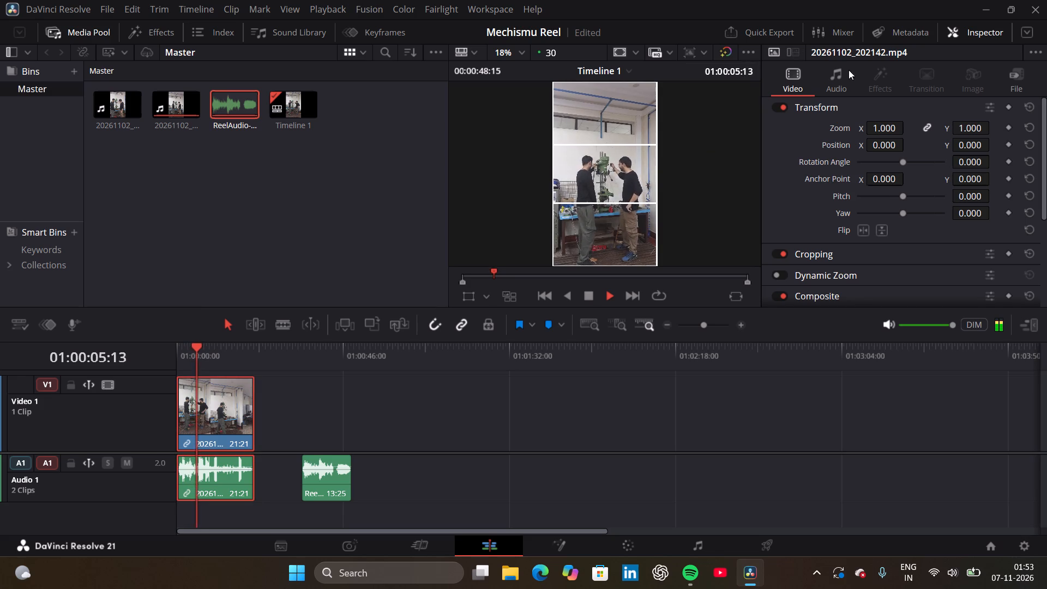
pyautogui.click(840, 83)
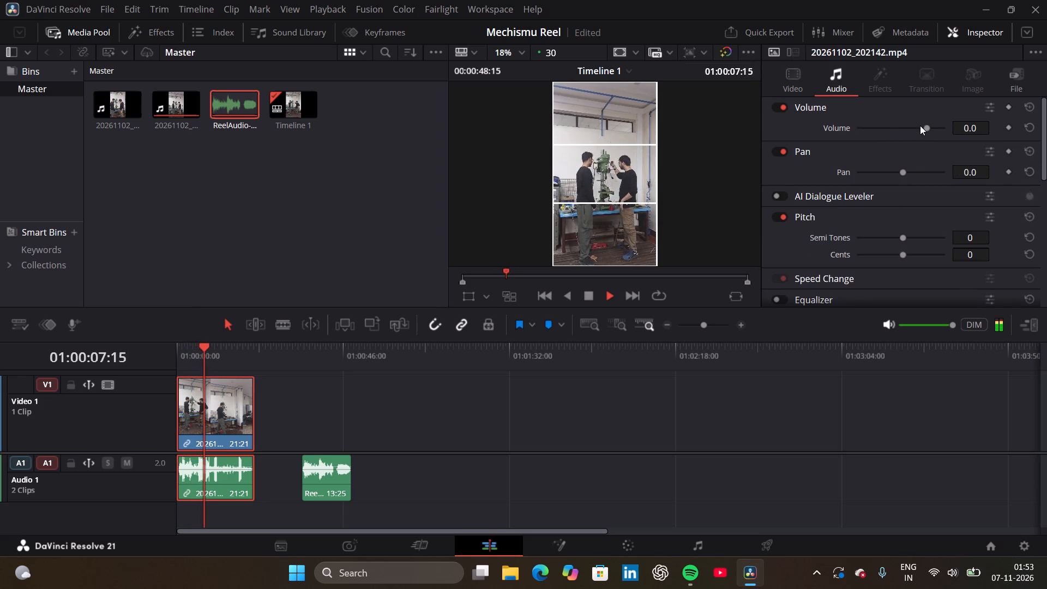
pyautogui.moveTo(929, 129); pyautogui.dragTo(874, 129)
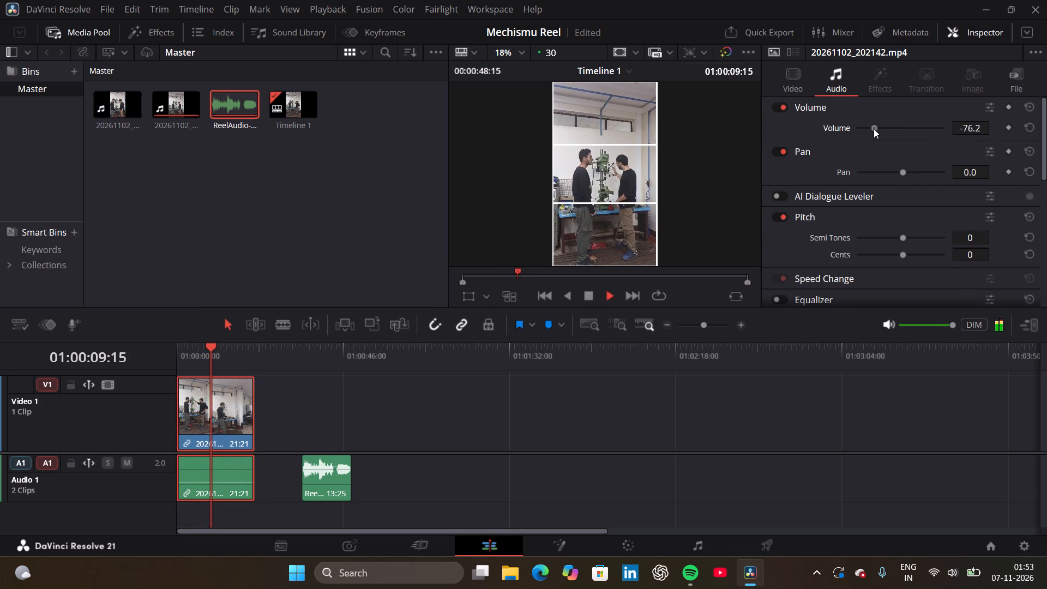
pyautogui.moveTo(874, 129); pyautogui.dragTo(874, 132)
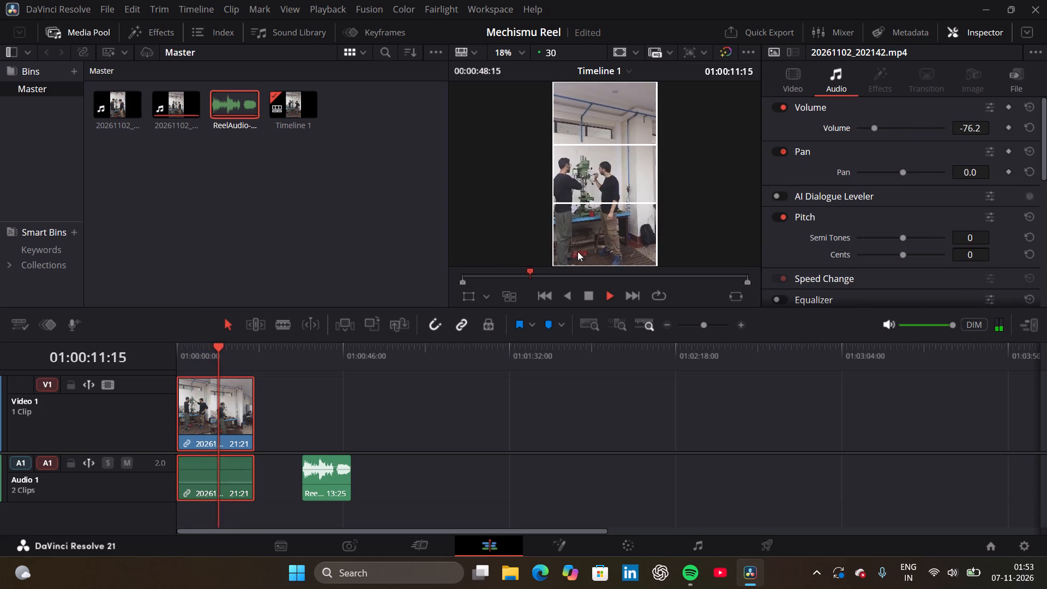
# Move the ReelAudio-25389 clip onto a new Audio 2 track beneath the video, aligning its end with the video clip's end.
pyautogui.moveTo(323, 477); pyautogui.dragTo(297, 503)
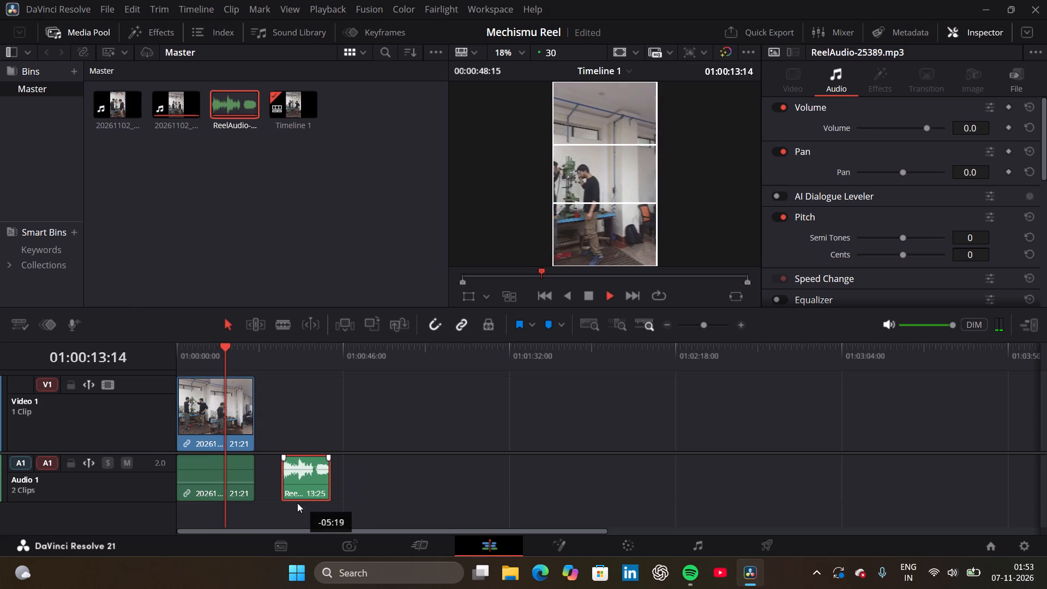
pyautogui.moveTo(297, 503); pyautogui.dragTo(208, 507)
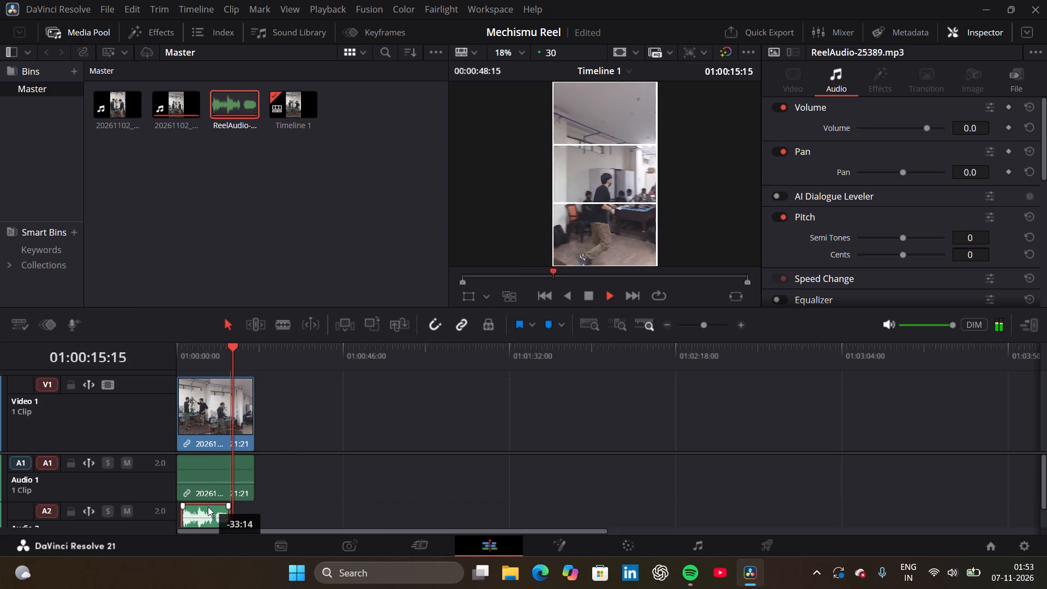
pyautogui.moveTo(208, 507); pyautogui.dragTo(220, 510)
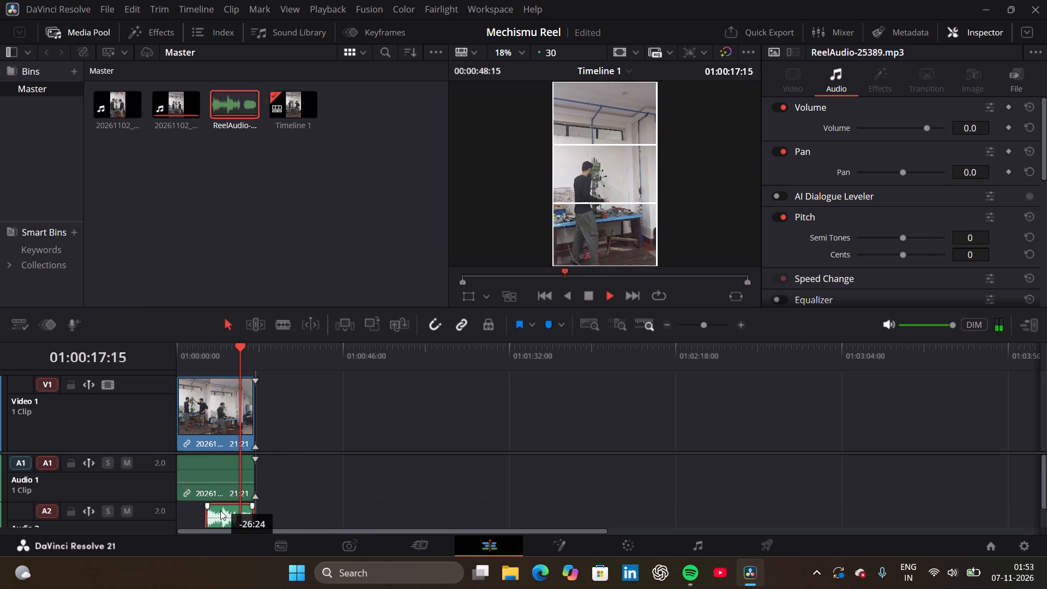
pyautogui.moveTo(220, 510); pyautogui.dragTo(222, 510)
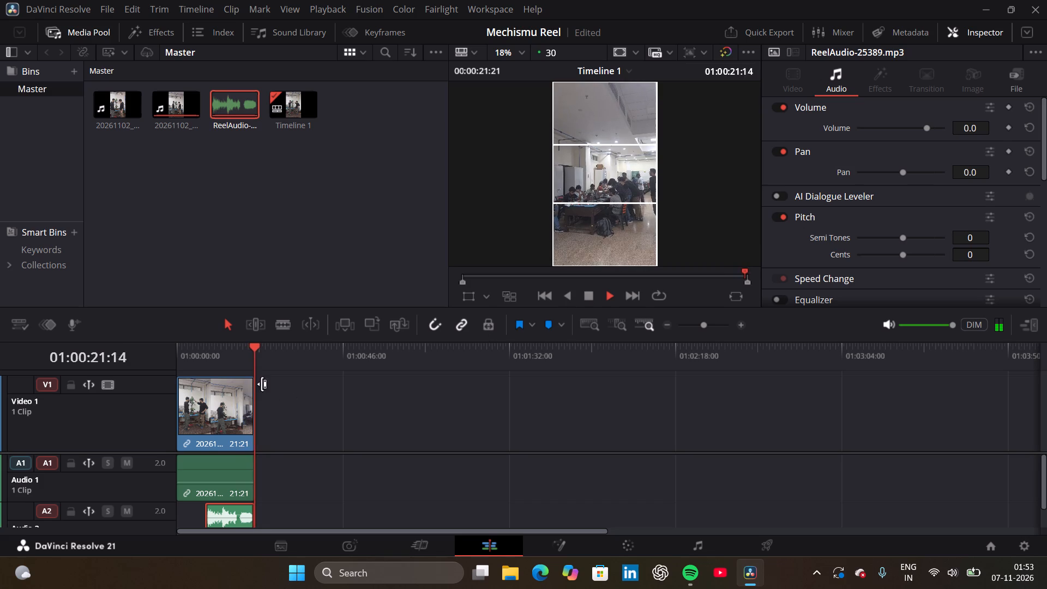
# Pause the Spotify song and play the timeline from the start to check the reel audio against the video.
pyautogui.moveTo(256, 345); pyautogui.dragTo(117, 372)
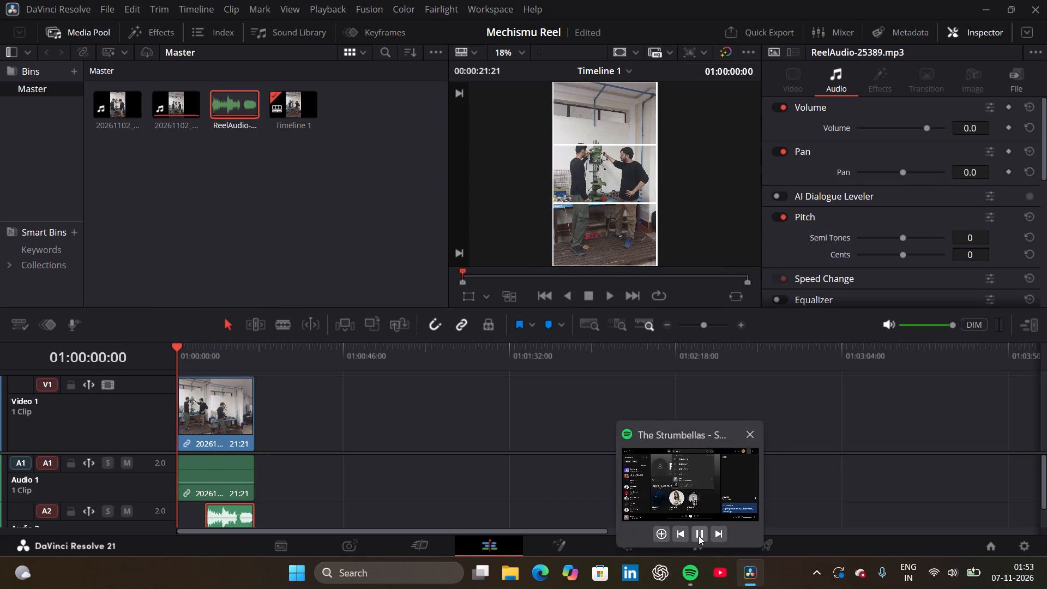
pyautogui.click(699, 536)
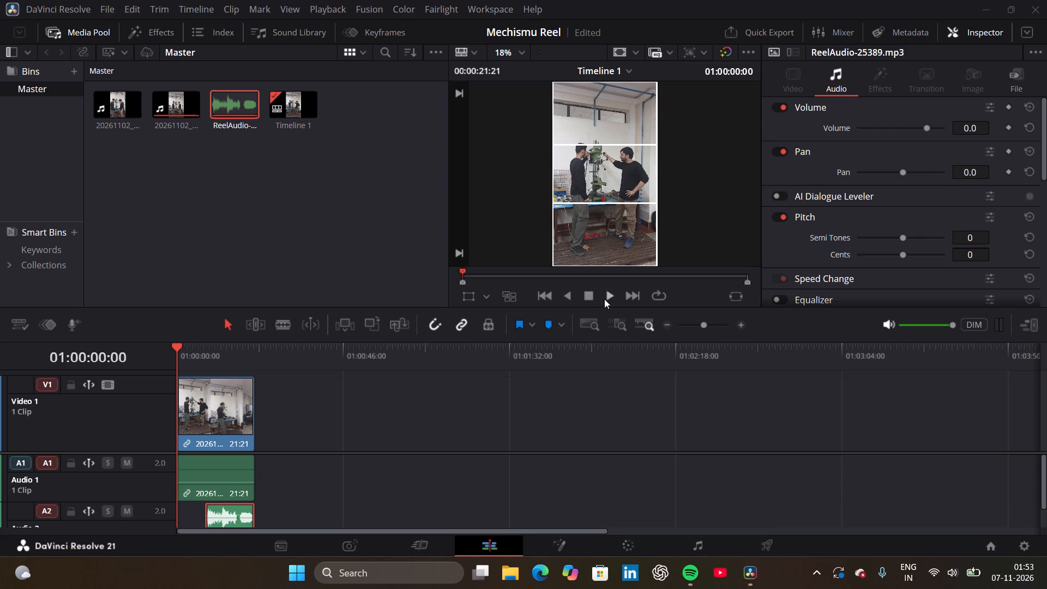
pyautogui.click(607, 298)
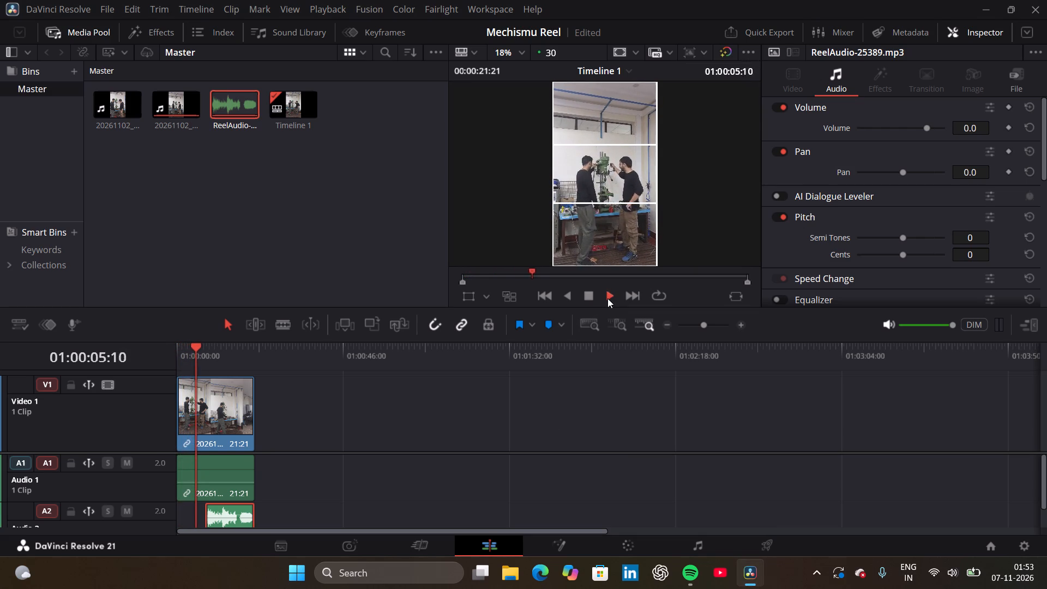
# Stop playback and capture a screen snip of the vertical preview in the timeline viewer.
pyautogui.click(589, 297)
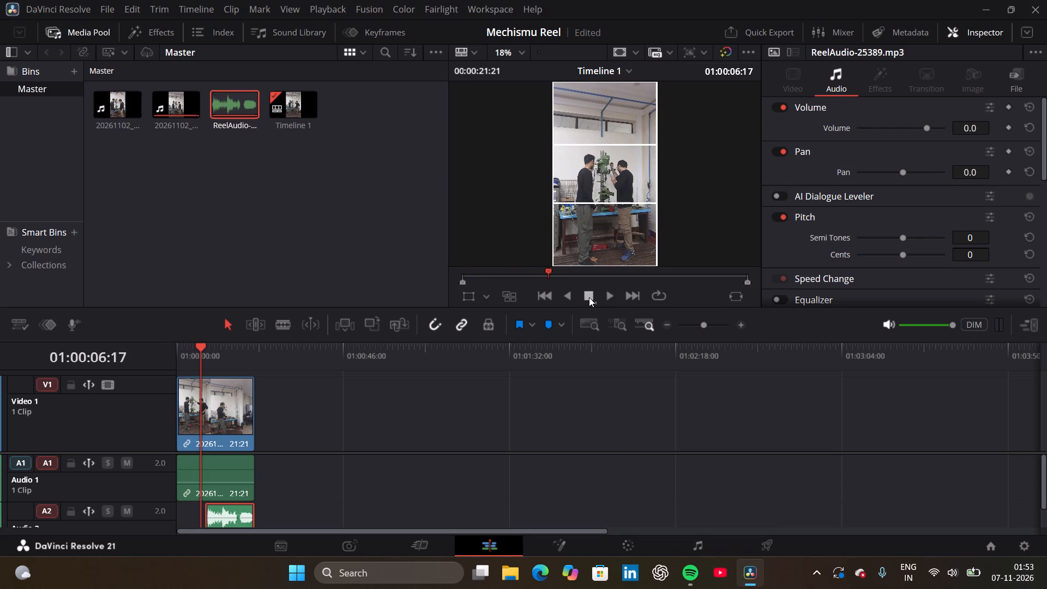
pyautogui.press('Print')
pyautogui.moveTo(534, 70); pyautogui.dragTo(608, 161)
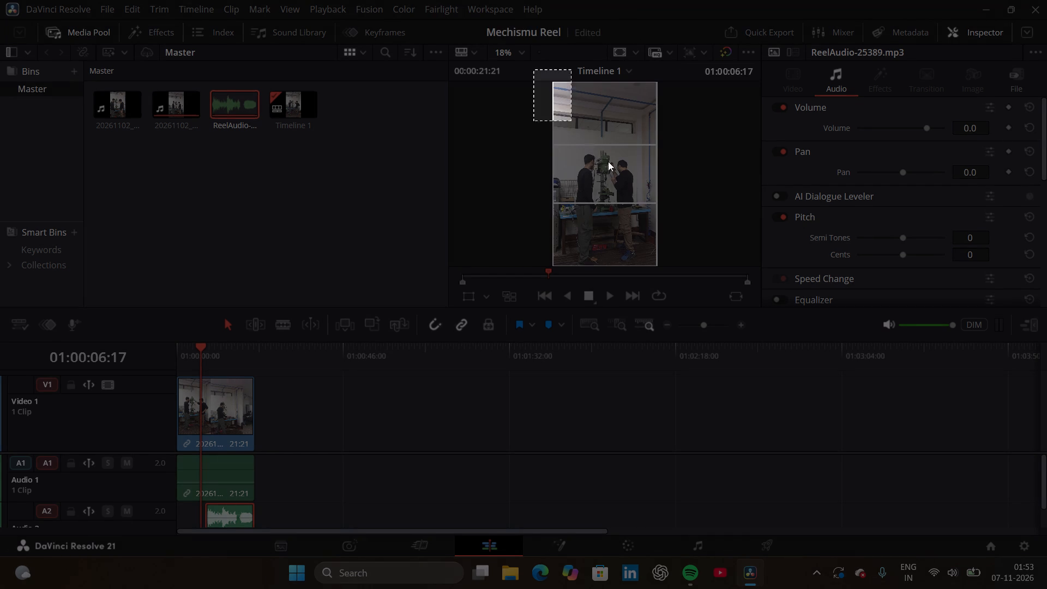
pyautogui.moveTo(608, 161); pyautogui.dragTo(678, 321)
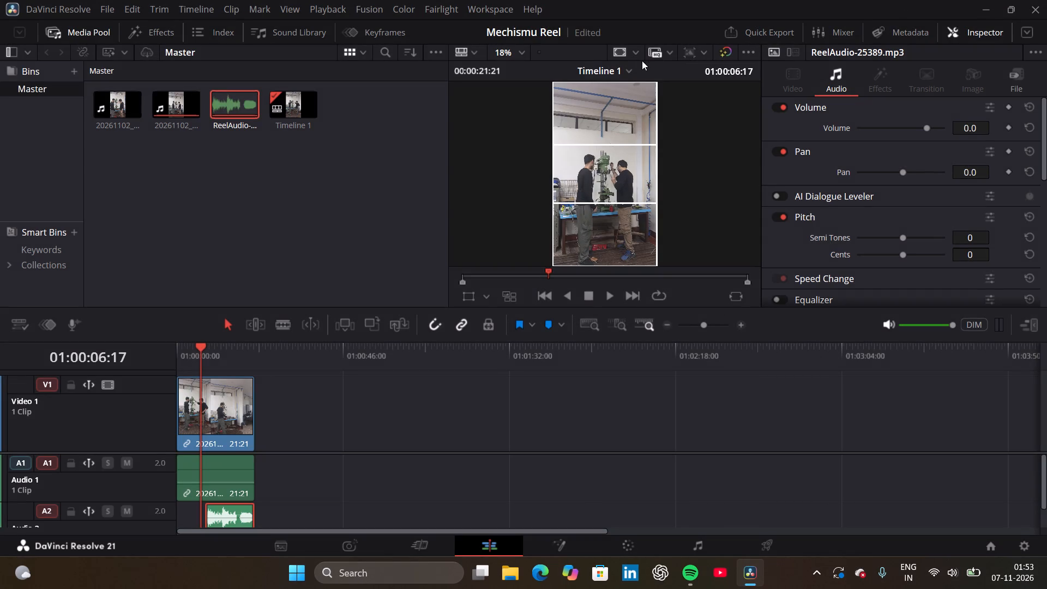
# Turn off the viewer's Default guide and toggle the 9:16 guide to try to clear the lines across the preview.
pyautogui.click(636, 55)
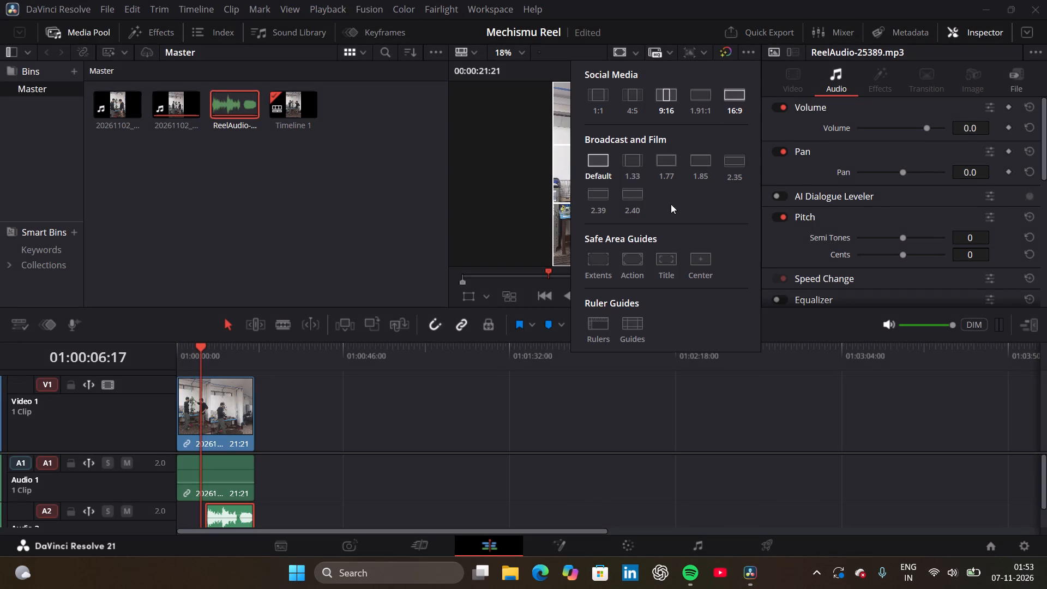
pyautogui.click(600, 159)
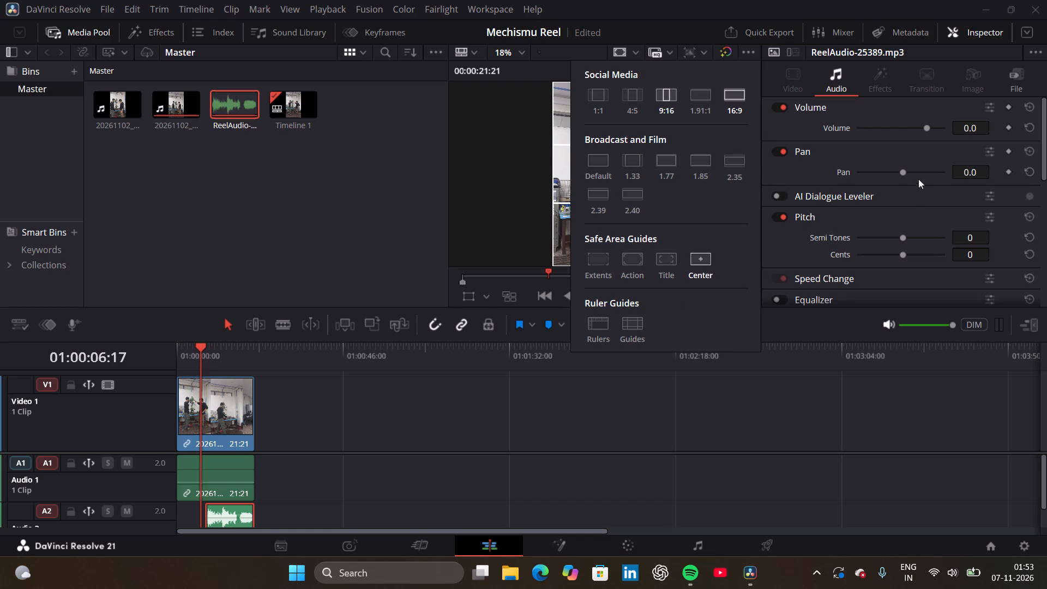
pyautogui.click(795, 468)
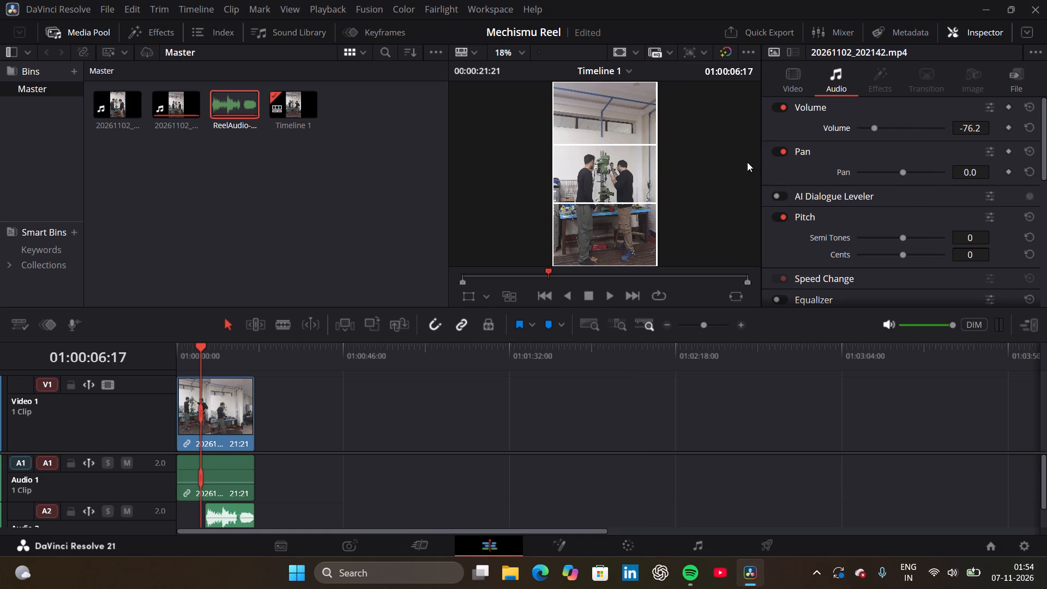
pyautogui.click(633, 54)
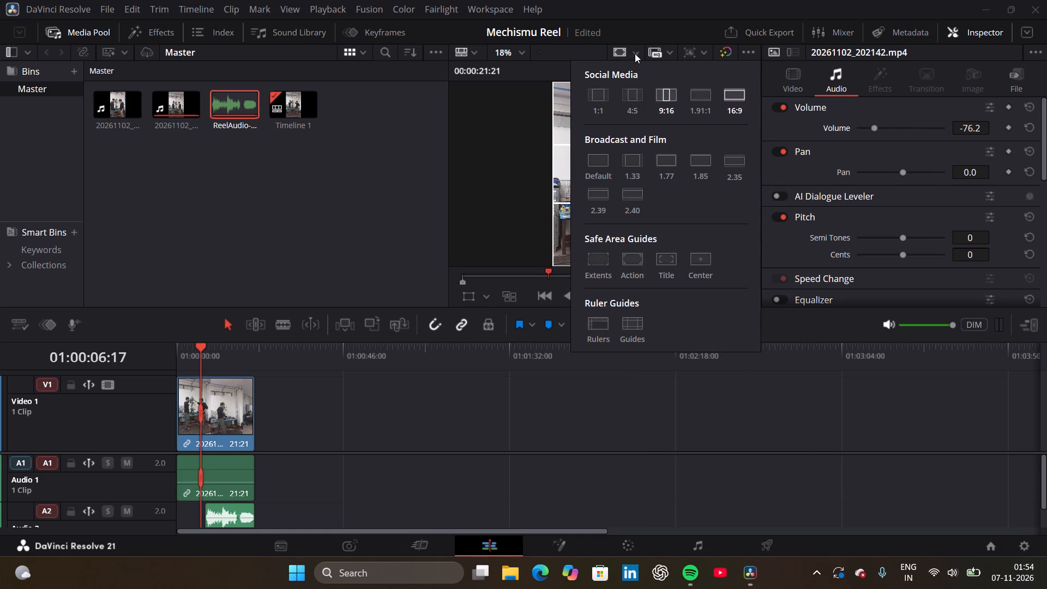
pyautogui.click(663, 92)
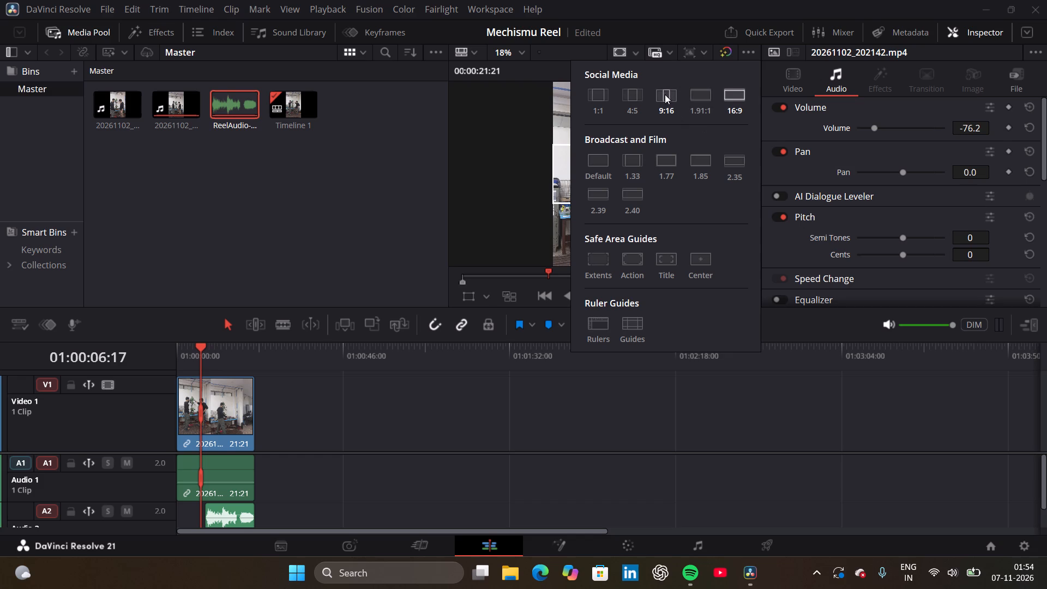
pyautogui.click(666, 94)
pyautogui.moveTo(696, 442); pyautogui.dragTo(698, 437)
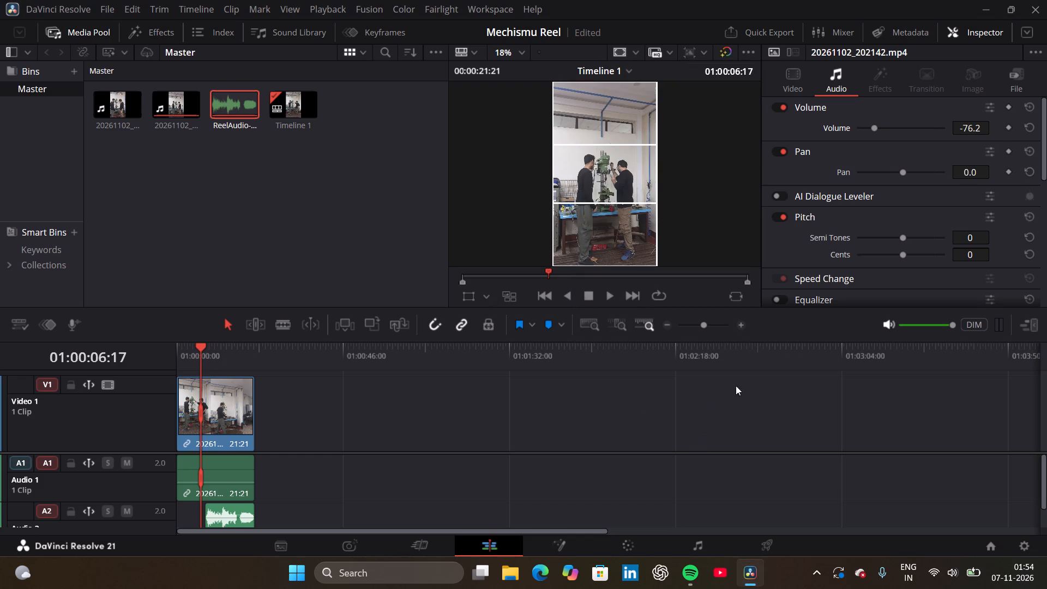
pyautogui.press('Print')
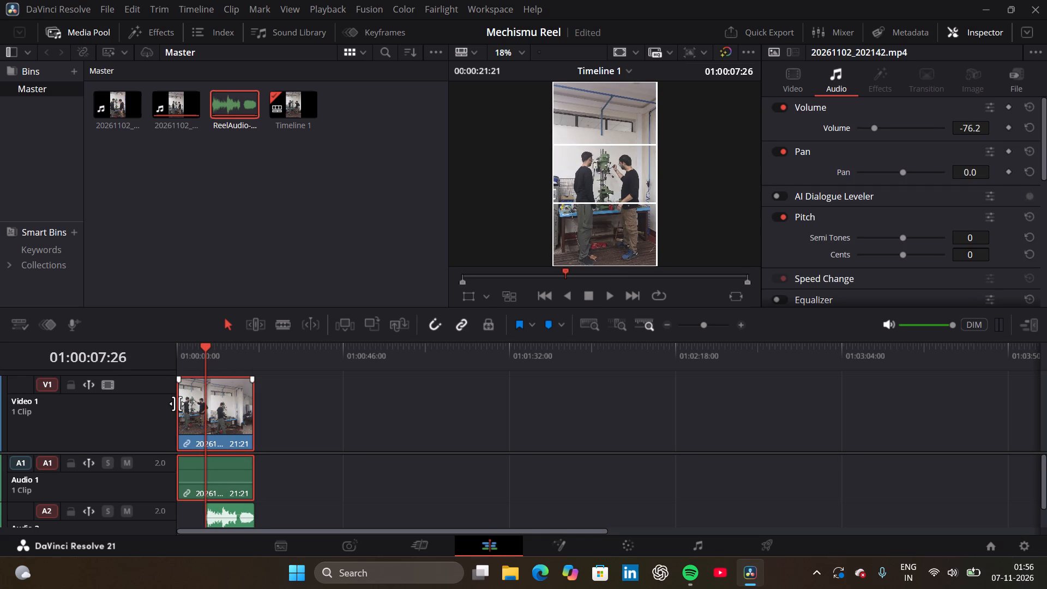
pyautogui.moveTo(182, 404); pyautogui.dragTo(202, 406)
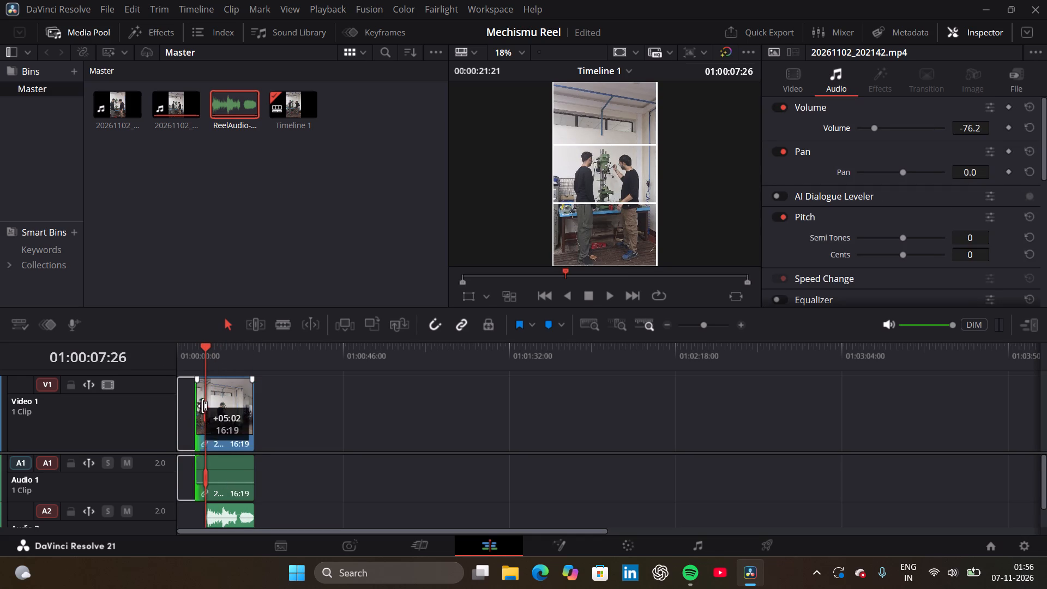
pyautogui.moveTo(202, 406); pyautogui.dragTo(206, 406)
# Move the trimmed video clip and its linked audio to the start of the timeline.
pyautogui.moveTo(302, 410); pyautogui.dragTo(297, 410)
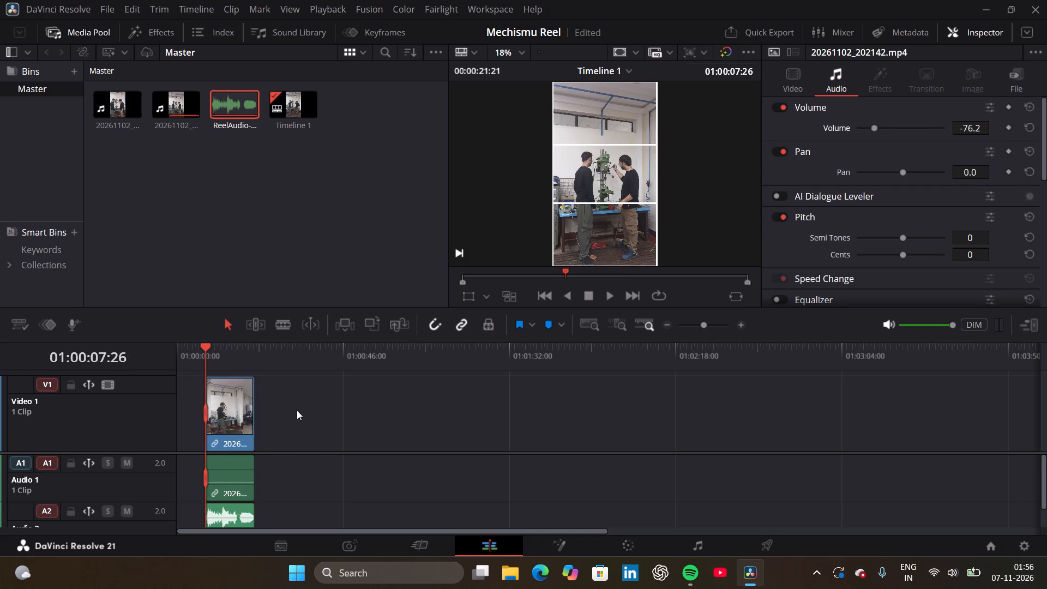
pyautogui.moveTo(297, 410); pyautogui.dragTo(224, 422)
pyautogui.moveTo(232, 410); pyautogui.dragTo(200, 412)
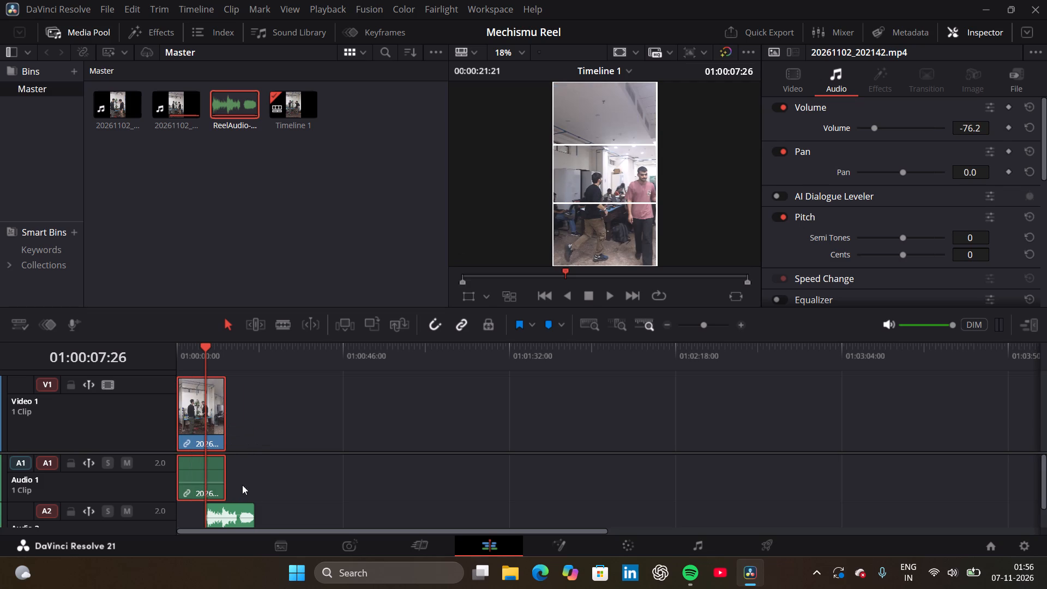
# Set the ReelAudio-25389 clip's volume to 3.5 and move it to the timeline start beneath the trimmed video.
pyautogui.moveTo(272, 493); pyautogui.dragTo(228, 513)
pyautogui.click(239, 513)
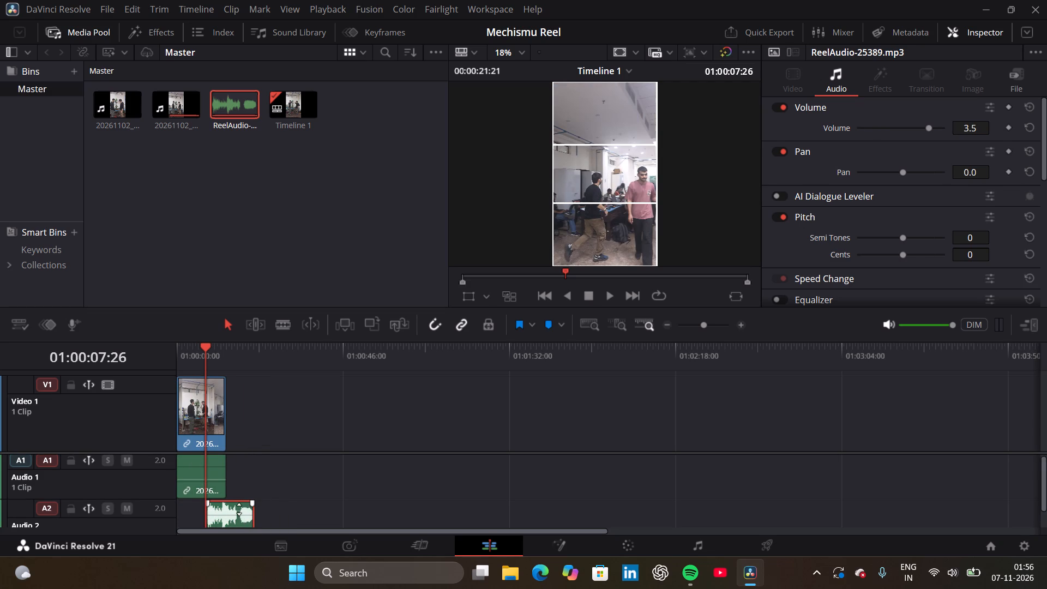
pyautogui.moveTo(239, 506); pyautogui.dragTo(222, 507)
pyautogui.moveTo(222, 507); pyautogui.dragTo(208, 507)
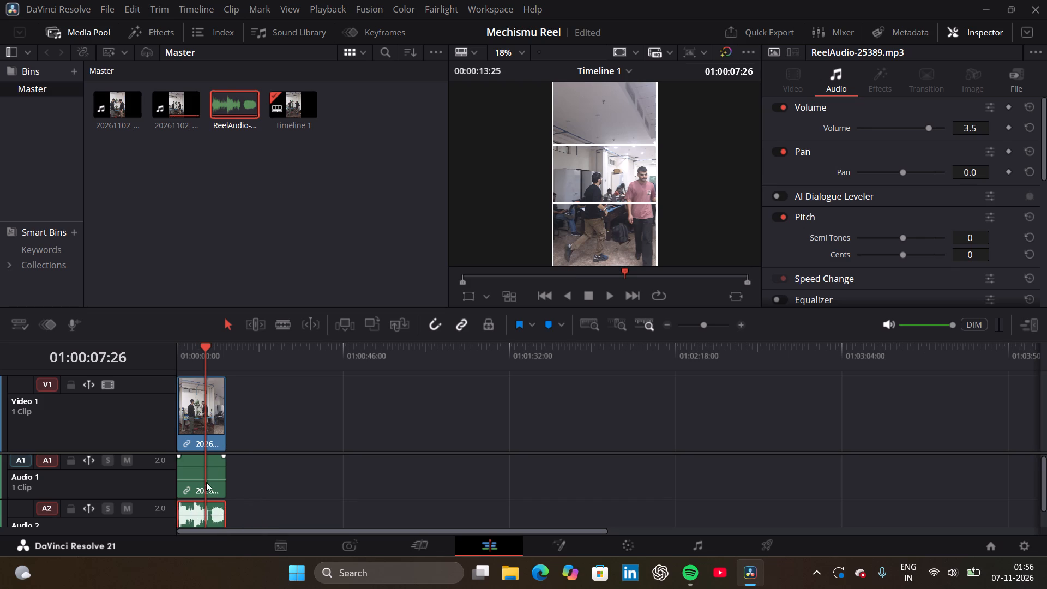
# Select the video clip's linked audio and reduce the Audio 1 track height to reveal the Audio 2 track fully.
pyautogui.click(210, 485)
pyautogui.click(209, 495)
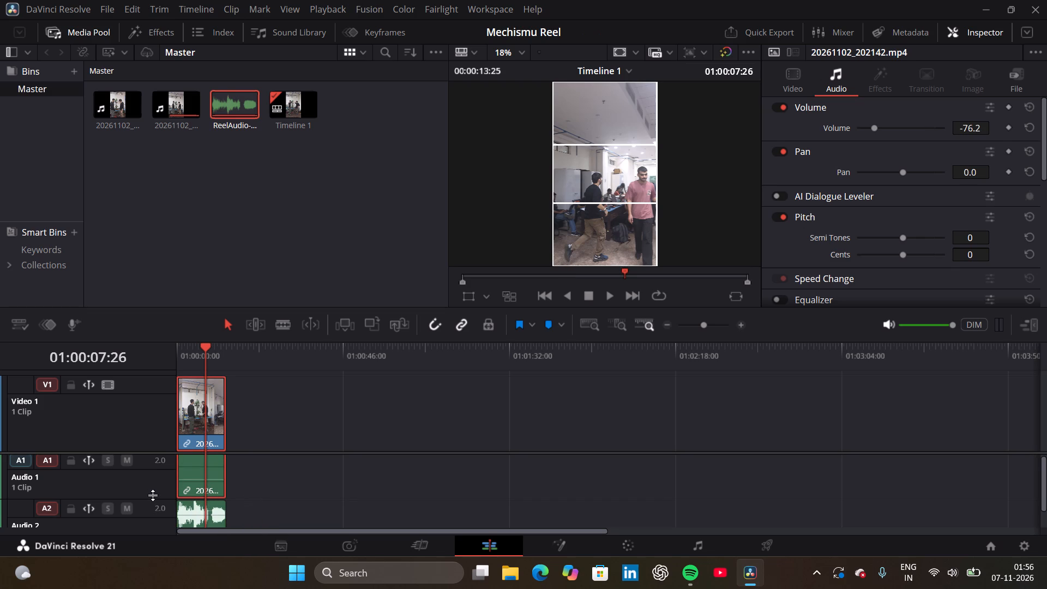
pyautogui.moveTo(153, 495); pyautogui.dragTo(160, 472)
# Play the trimmed reel from the timeline start, restarting once, to check the video against the reel audio.
pyautogui.moveTo(204, 346); pyautogui.dragTo(140, 365)
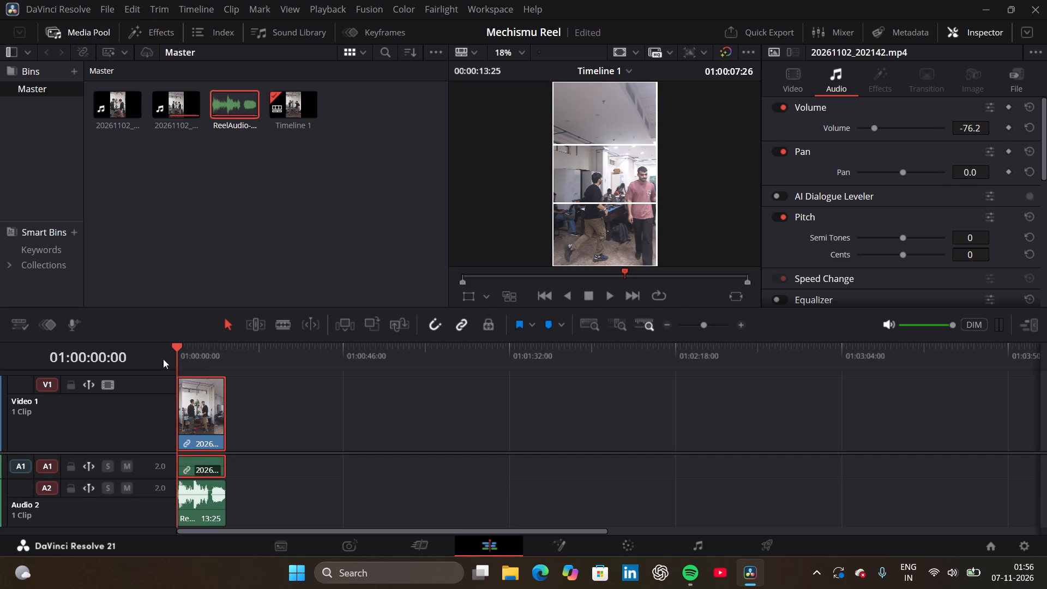
pyautogui.click(608, 298)
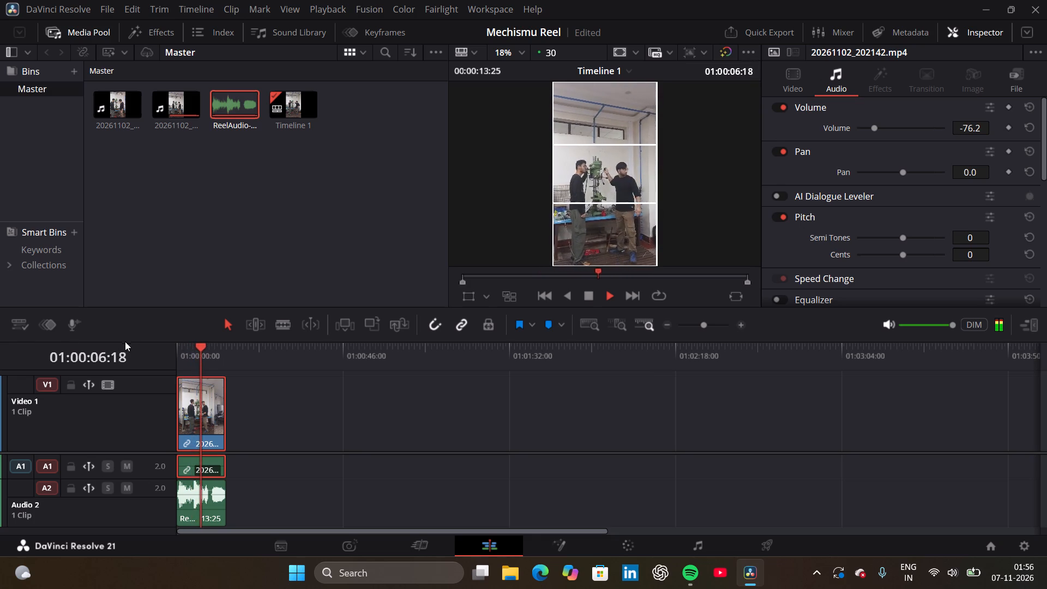
pyautogui.moveTo(202, 348); pyautogui.dragTo(129, 369)
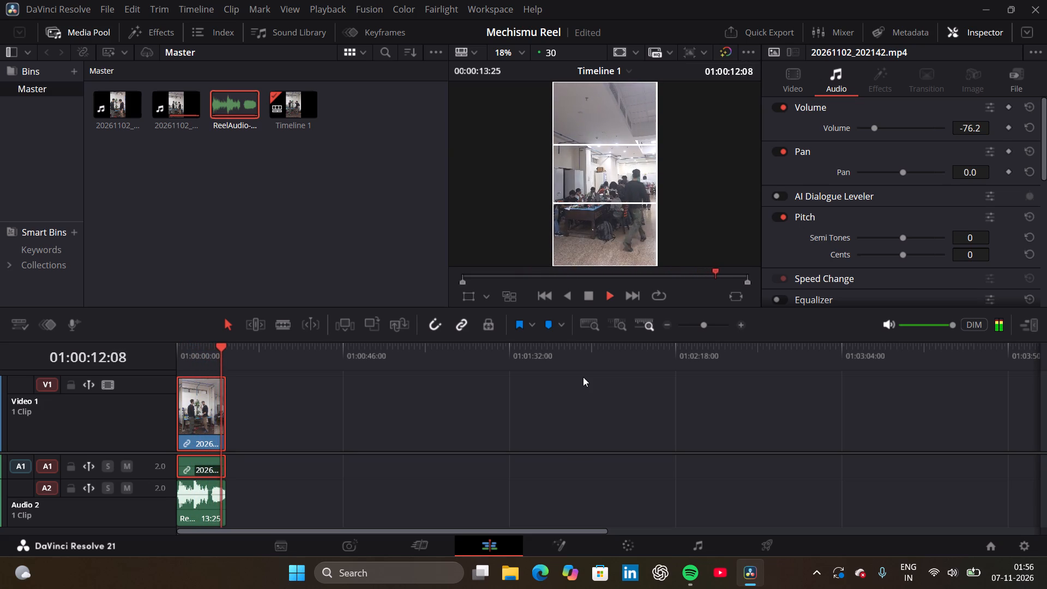
# Cut the ReelAudio-25389 clip with the Blade tool at 01:00:08:12 and 01:00:09:11 to isolate its silent section.
pyautogui.click(216, 501)
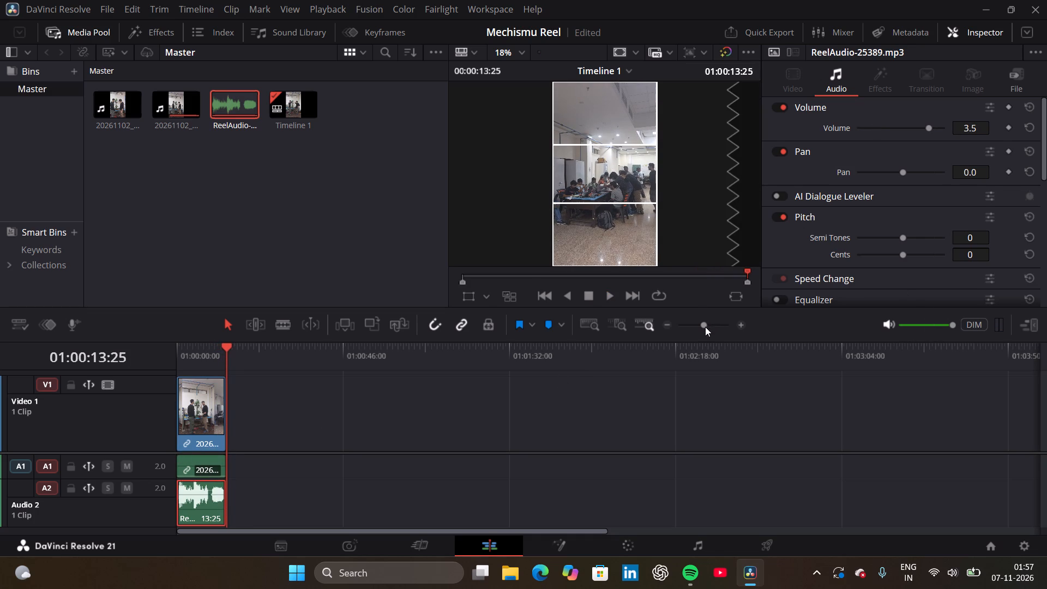
pyautogui.moveTo(705, 326); pyautogui.dragTo(714, 327)
pyautogui.click(409, 504)
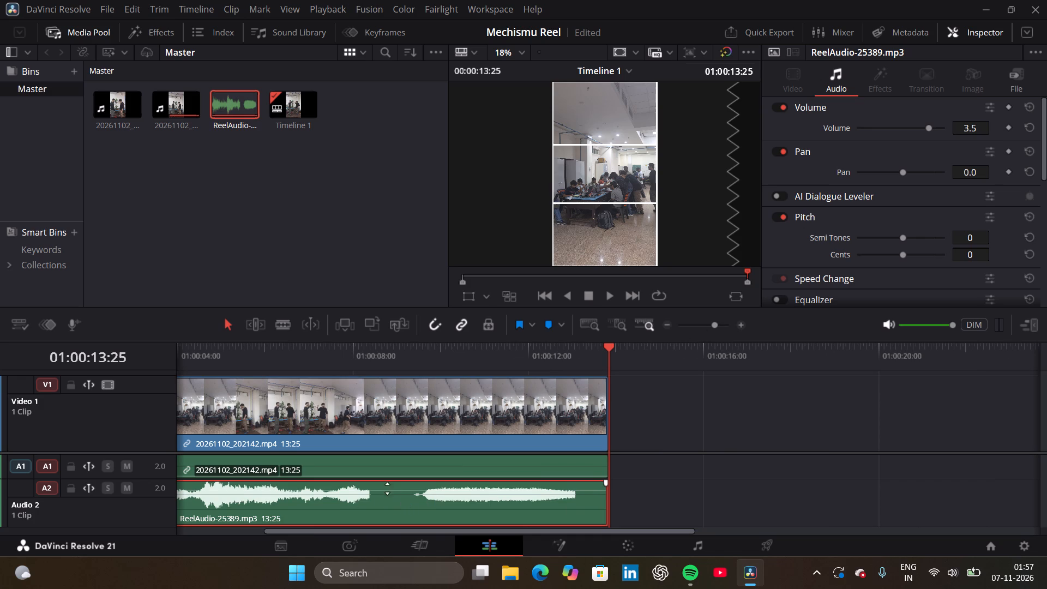
pyautogui.click(703, 467)
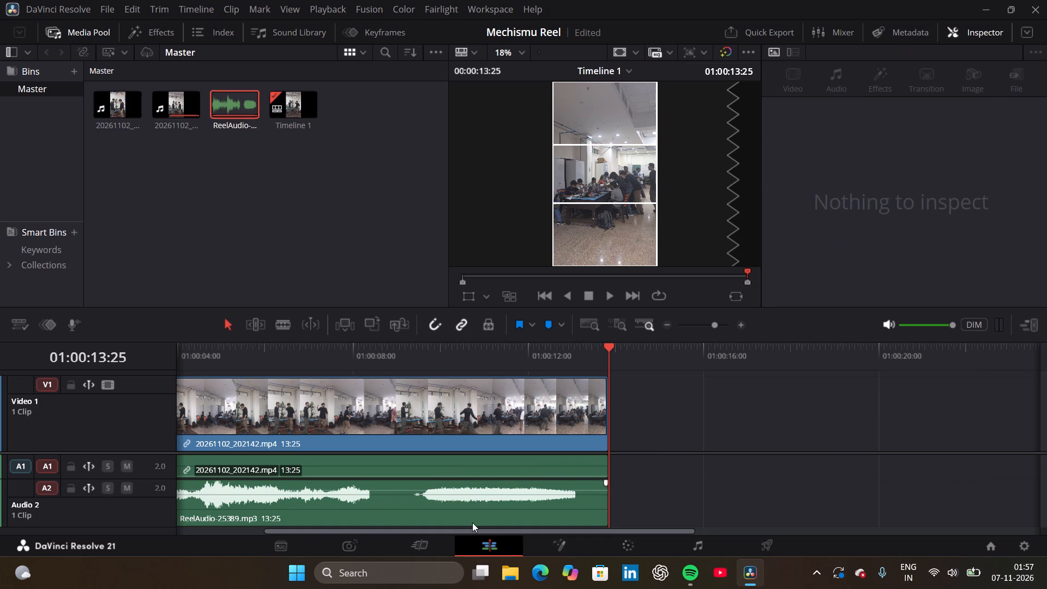
pyautogui.click(472, 522)
pyautogui.click(287, 327)
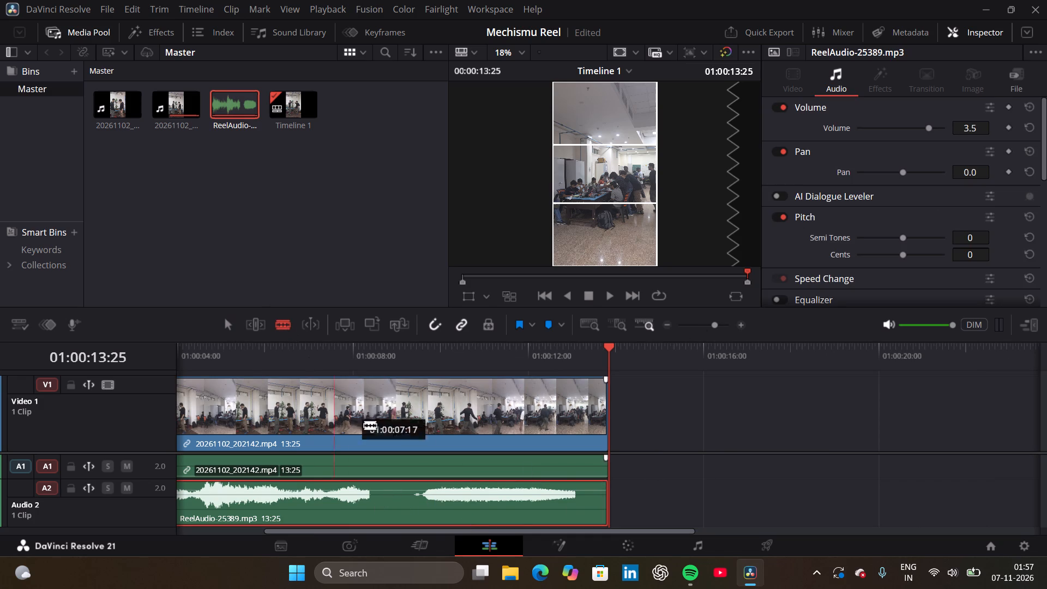
pyautogui.click(371, 492)
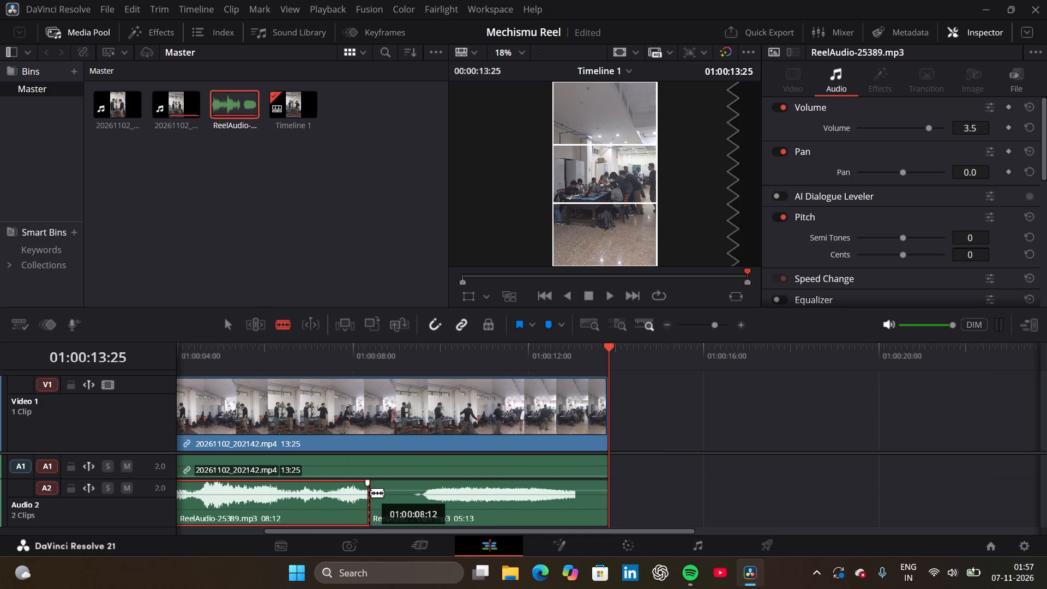
pyautogui.click(413, 494)
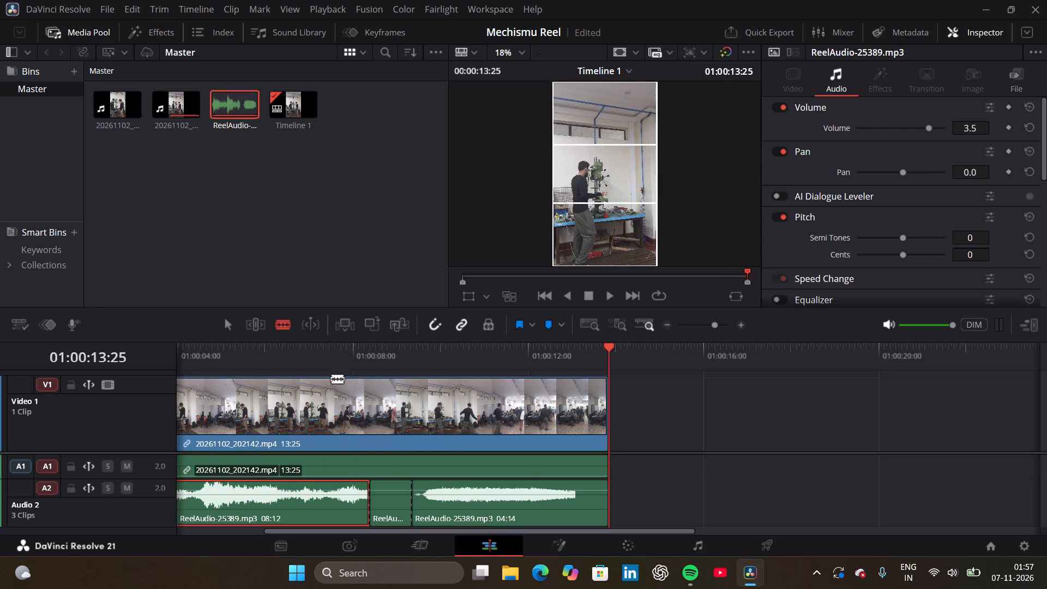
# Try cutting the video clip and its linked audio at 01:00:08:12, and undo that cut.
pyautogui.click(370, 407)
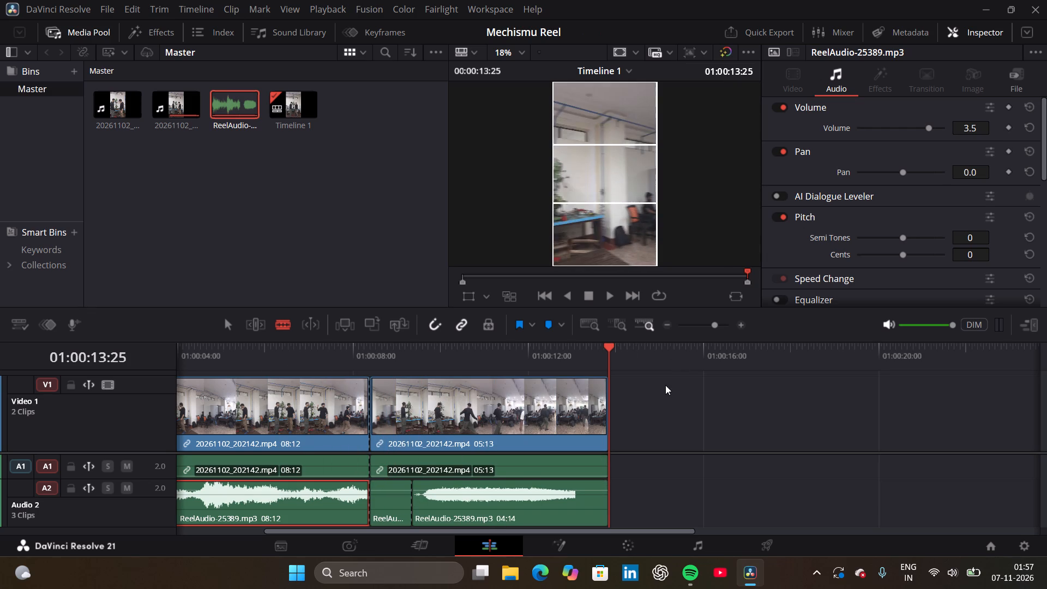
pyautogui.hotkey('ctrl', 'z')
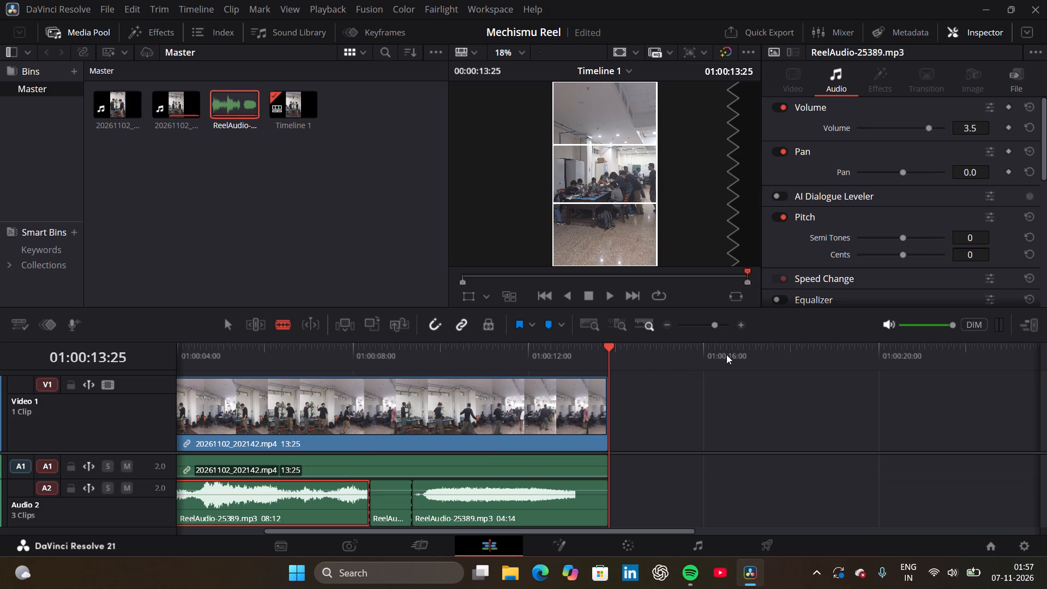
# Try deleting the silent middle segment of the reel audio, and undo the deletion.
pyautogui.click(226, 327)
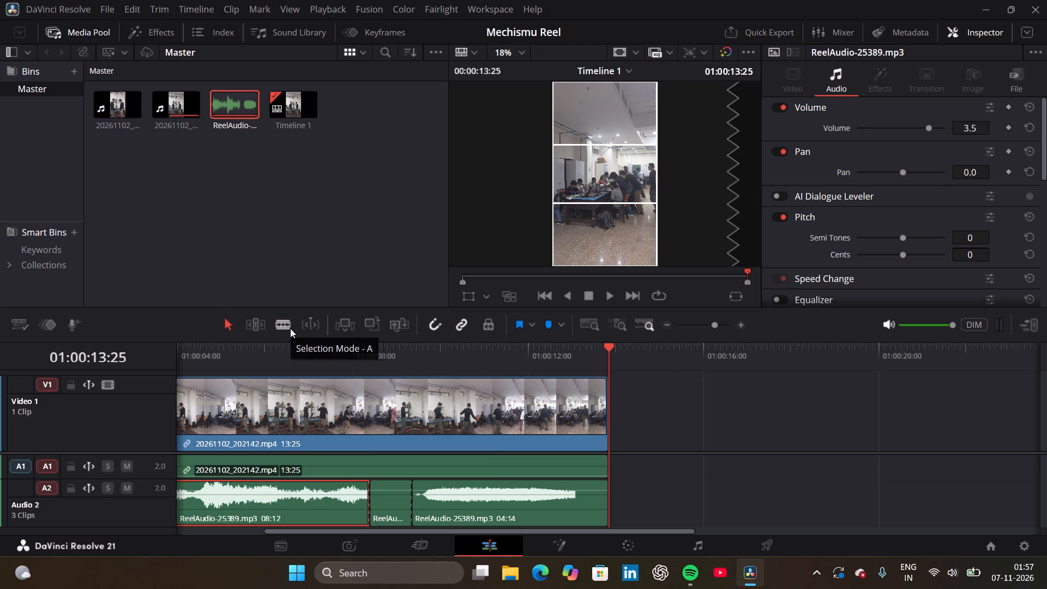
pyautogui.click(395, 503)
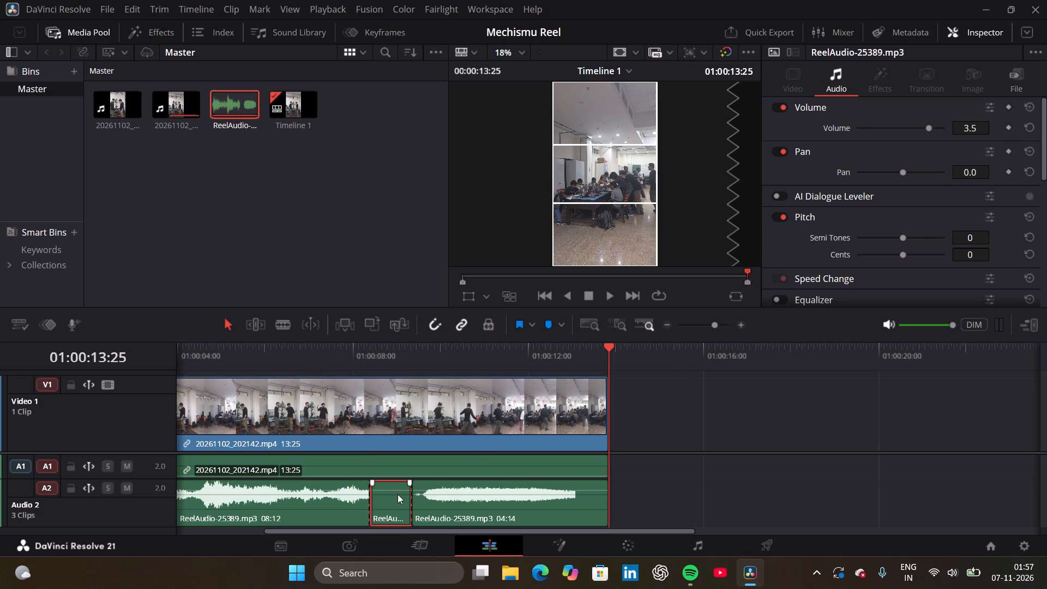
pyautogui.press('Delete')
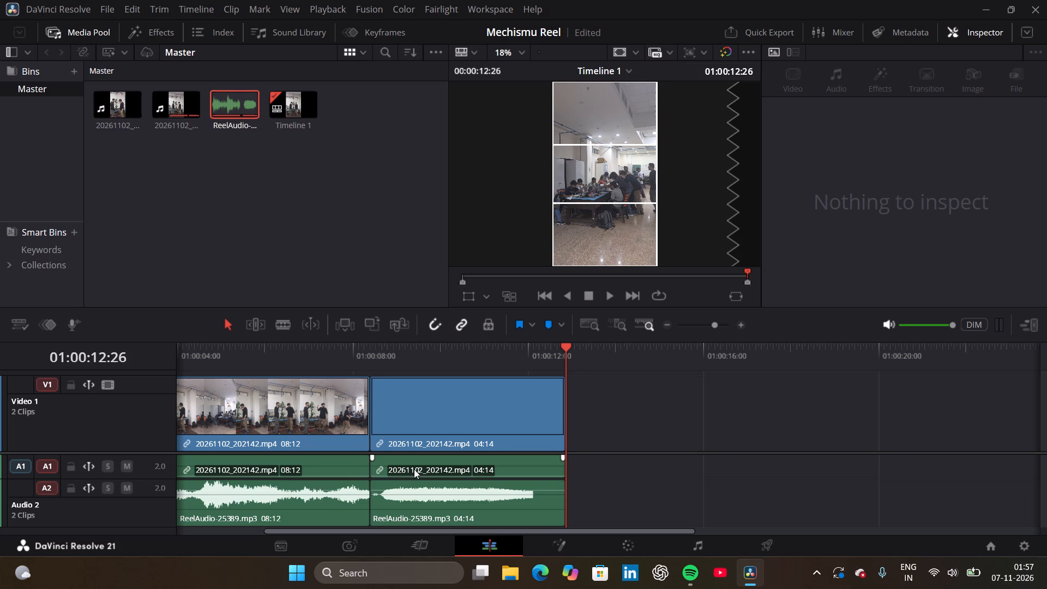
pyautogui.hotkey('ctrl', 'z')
# Move the silent reel audio segment past the video's end and shift the last segment back against the first.
pyautogui.moveTo(393, 494); pyautogui.dragTo(767, 481)
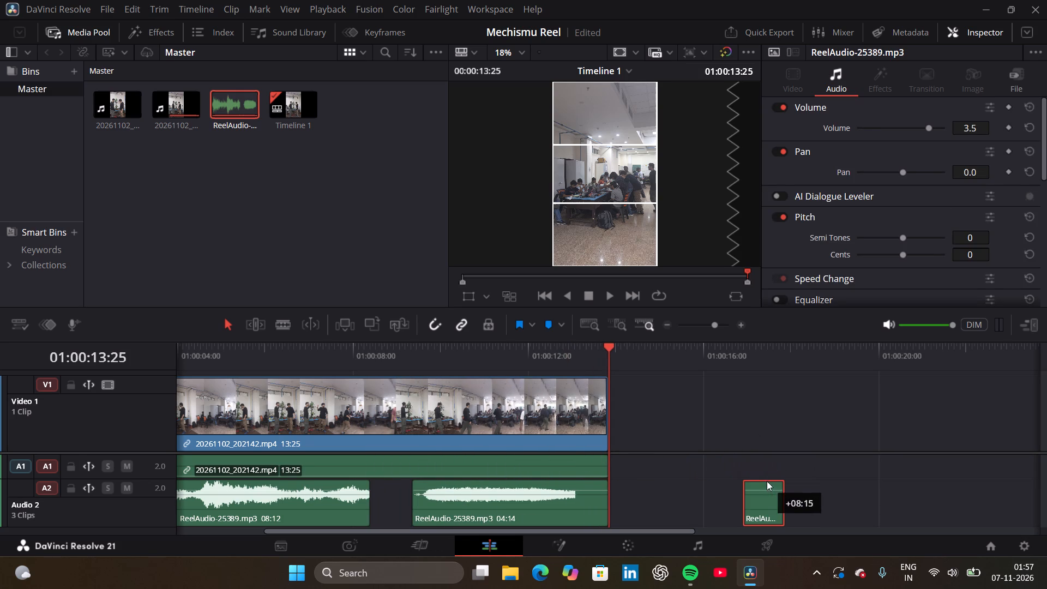
pyautogui.moveTo(767, 481); pyautogui.dragTo(767, 480)
pyautogui.moveTo(531, 495); pyautogui.dragTo(497, 496)
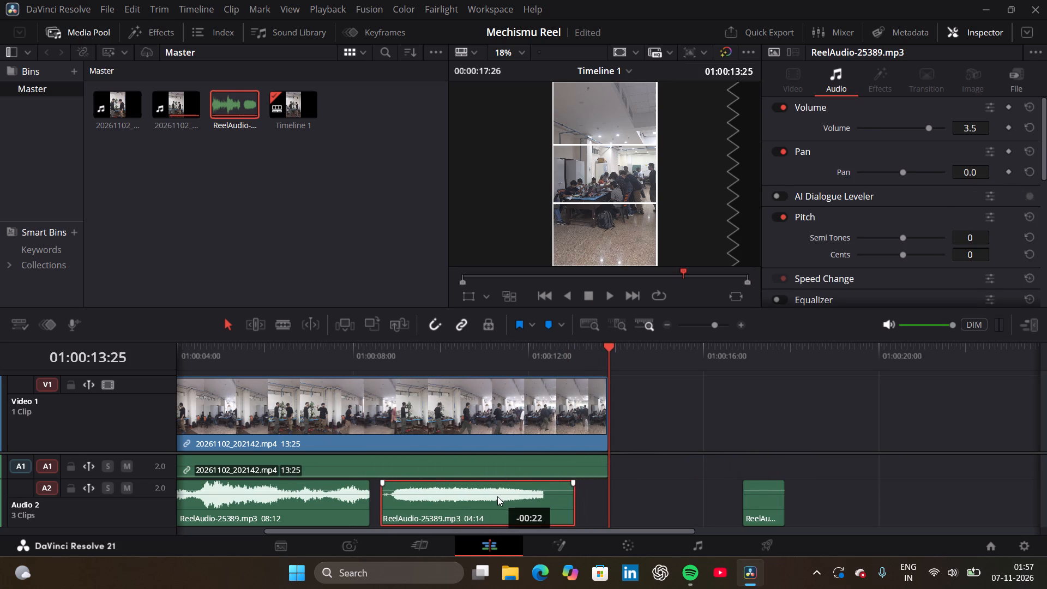
pyautogui.moveTo(497, 496); pyautogui.dragTo(491, 498)
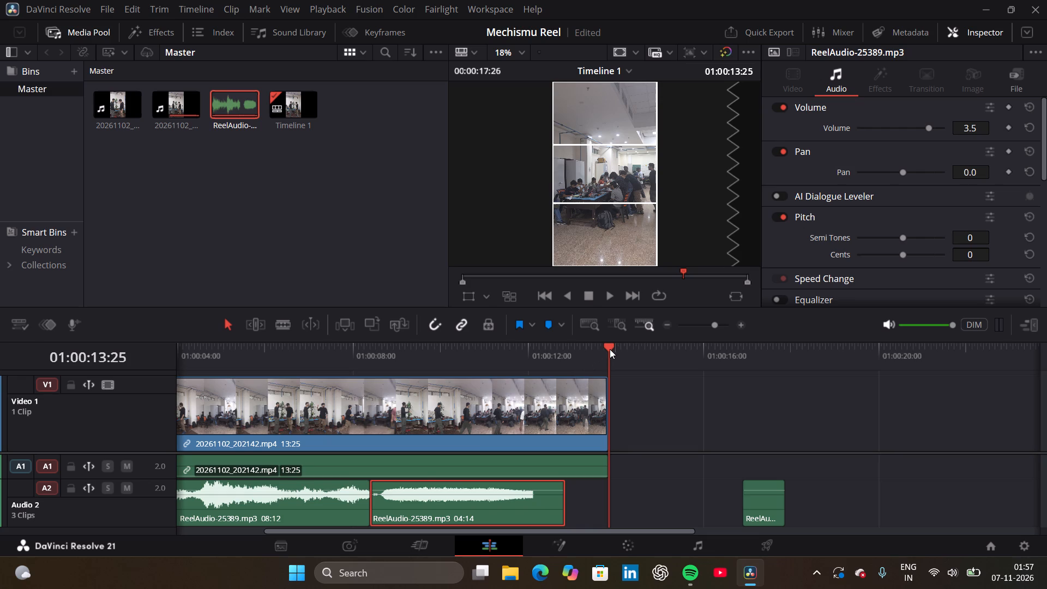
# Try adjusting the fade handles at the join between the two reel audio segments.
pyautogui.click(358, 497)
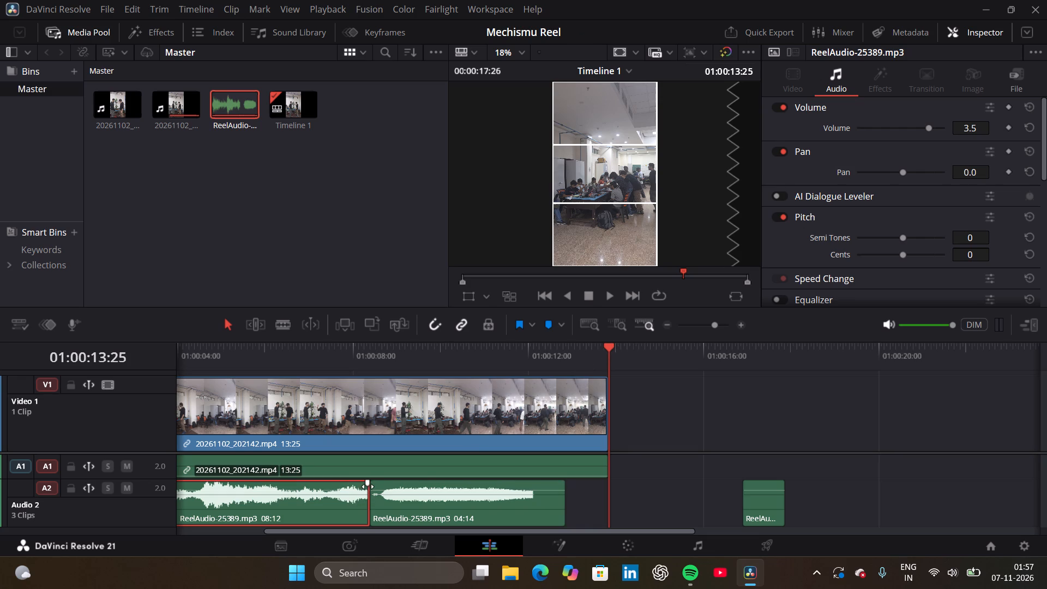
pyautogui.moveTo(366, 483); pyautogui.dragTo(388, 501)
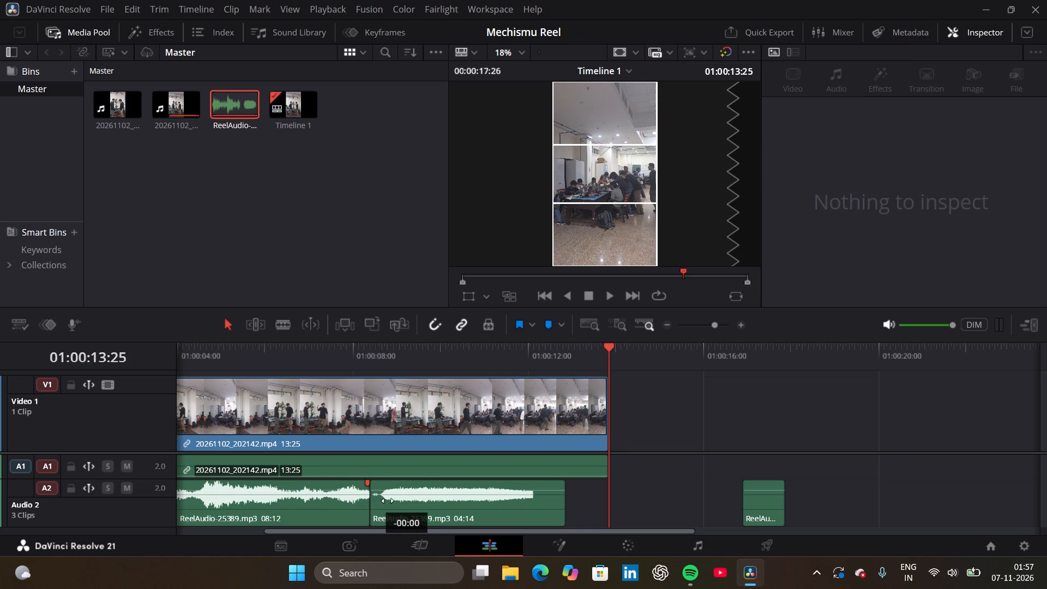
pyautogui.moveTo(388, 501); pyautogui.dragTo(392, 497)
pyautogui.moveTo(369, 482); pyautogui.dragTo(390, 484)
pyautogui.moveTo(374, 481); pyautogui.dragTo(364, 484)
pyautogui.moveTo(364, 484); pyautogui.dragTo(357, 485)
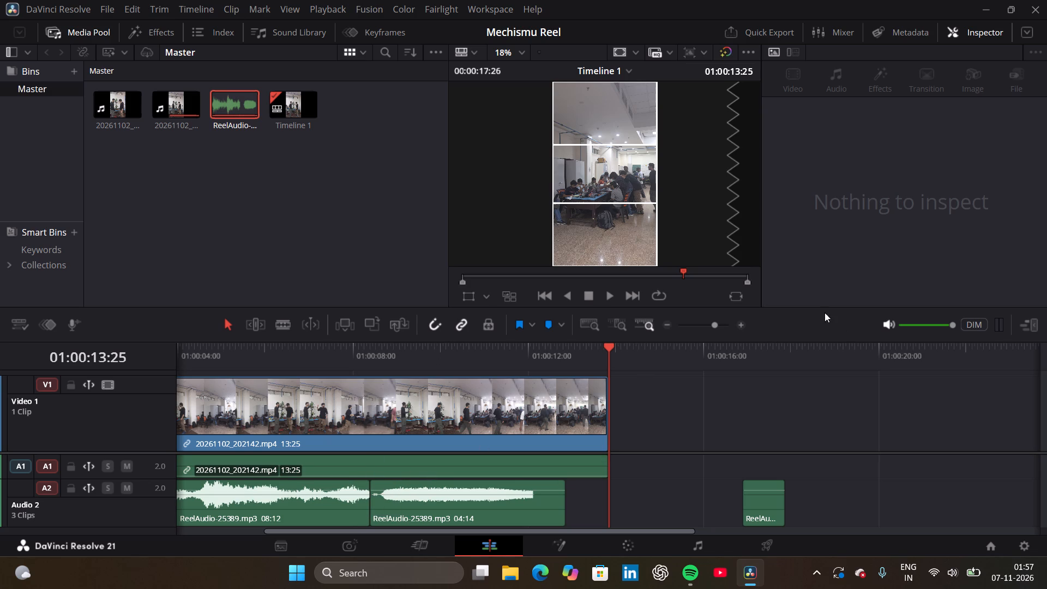
# Scrub the playhead through the timeline to examine the video against the joined reel audio segments.
pyautogui.moveTo(713, 326); pyautogui.dragTo(718, 327)
pyautogui.moveTo(608, 346); pyautogui.dragTo(418, 373)
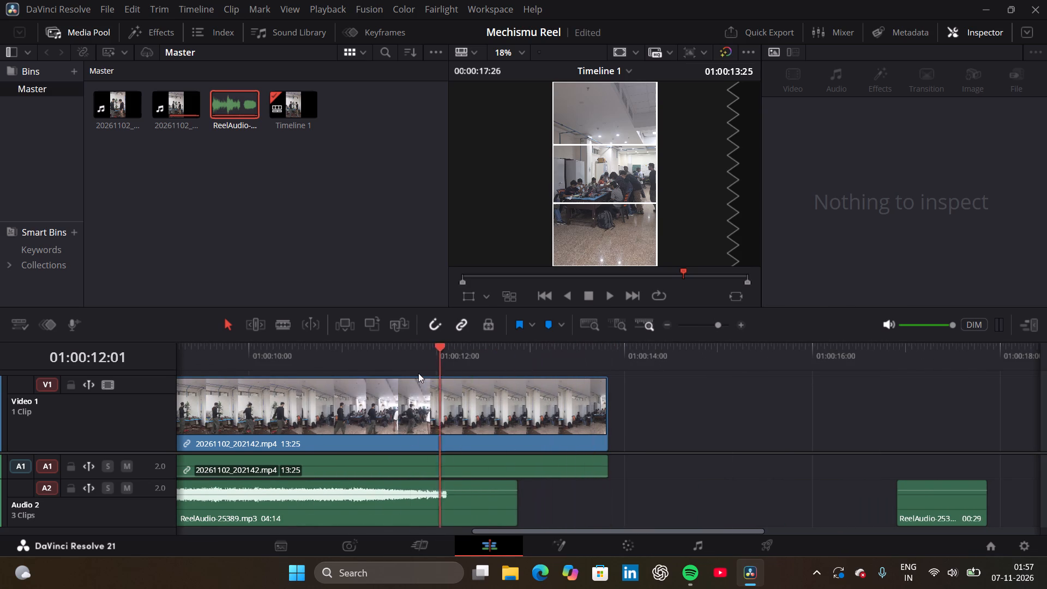
pyautogui.moveTo(418, 373); pyautogui.dragTo(888, 444)
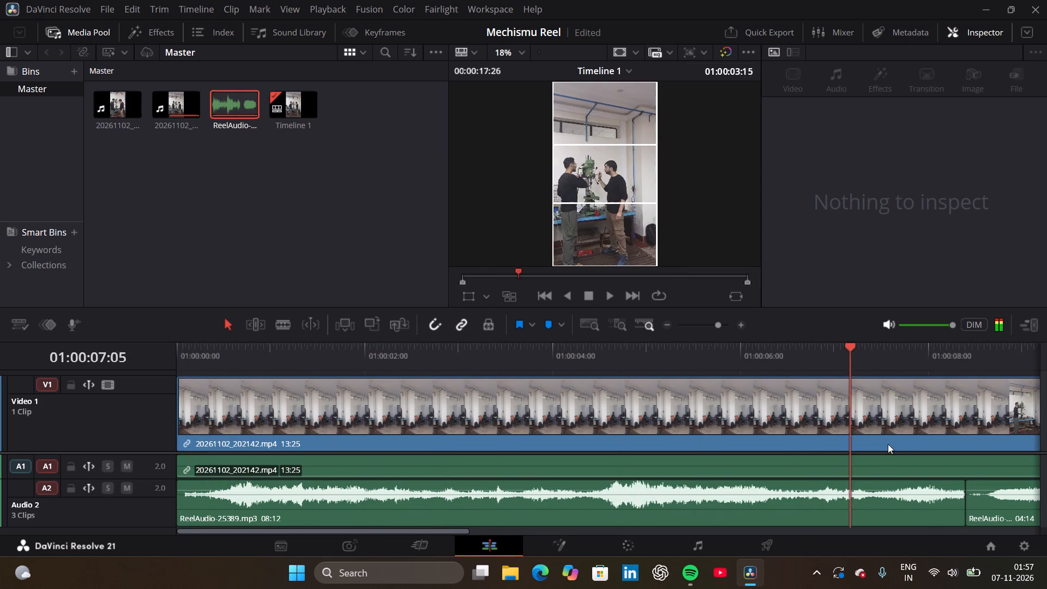
pyautogui.moveTo(888, 444); pyautogui.dragTo(996, 455)
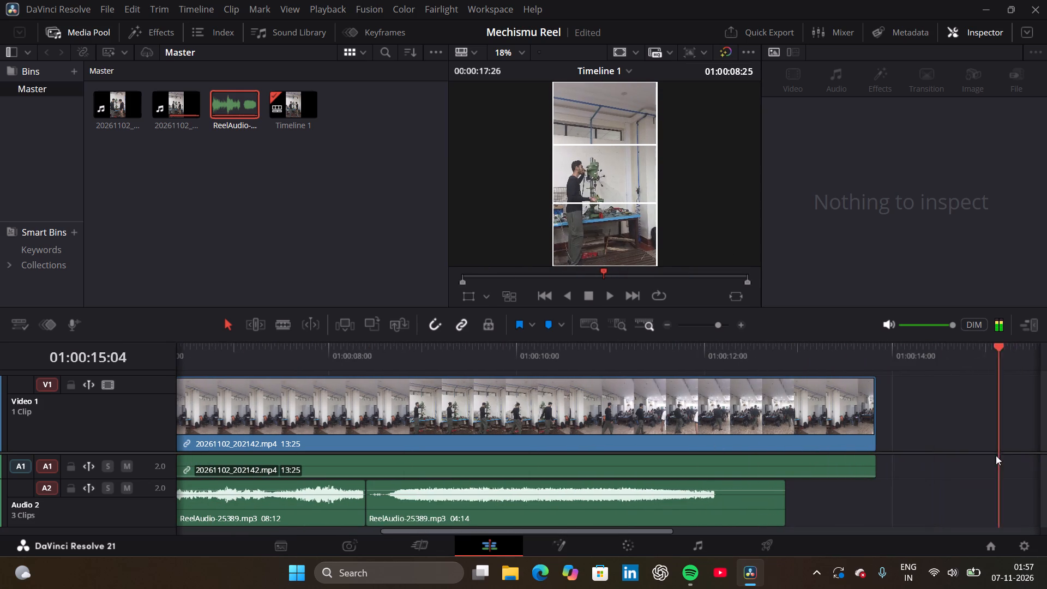
pyautogui.moveTo(996, 455); pyautogui.dragTo(757, 451)
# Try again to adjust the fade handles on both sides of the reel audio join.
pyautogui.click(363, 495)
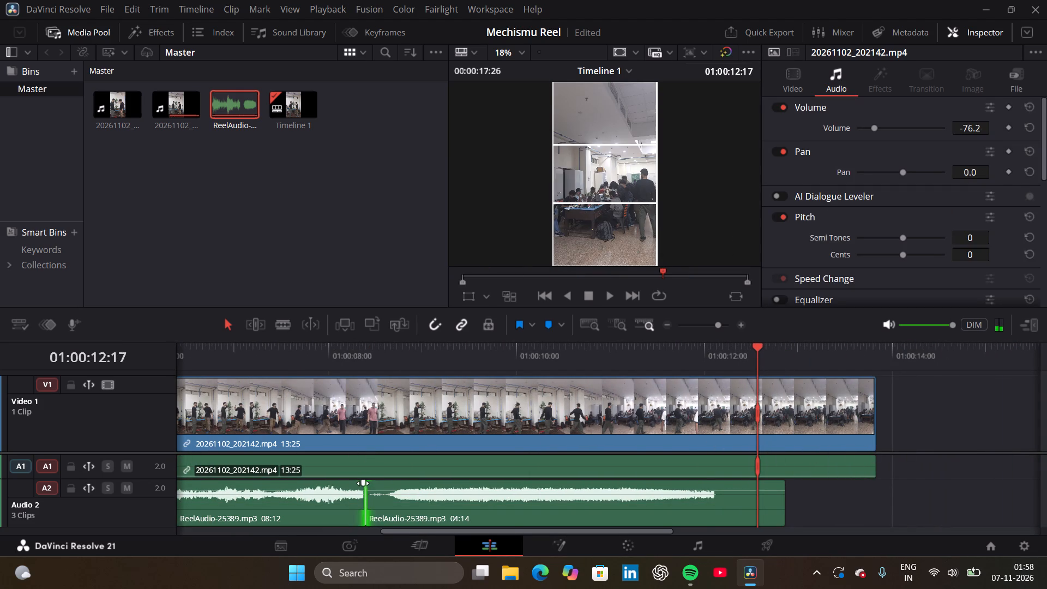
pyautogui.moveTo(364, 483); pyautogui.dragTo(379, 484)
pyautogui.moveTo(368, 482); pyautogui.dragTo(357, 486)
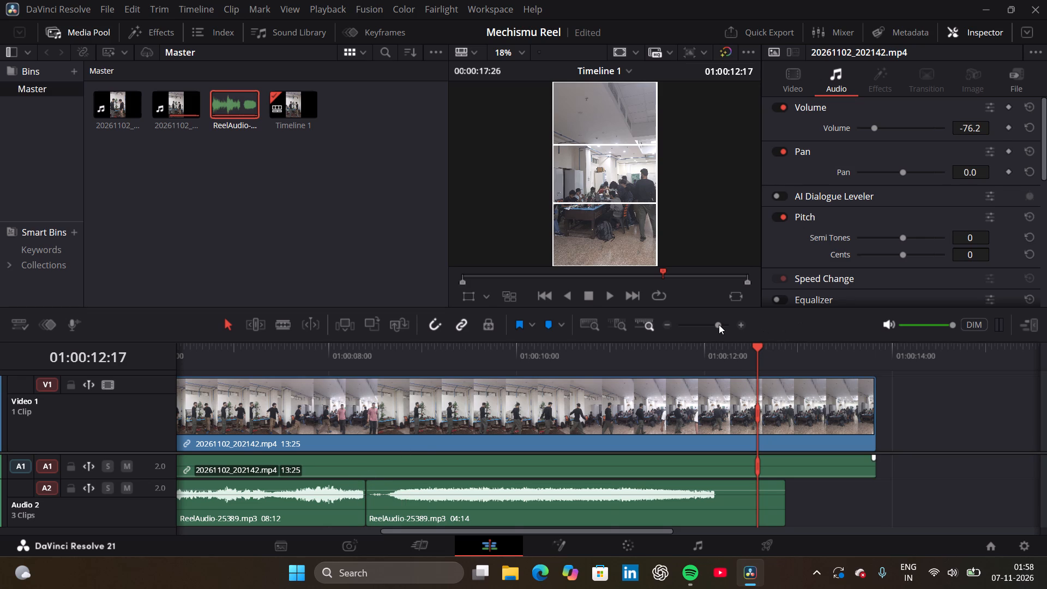
# Return the playhead to the start of the timeline to review the reel with its rejoined audio.
pyautogui.moveTo(716, 325); pyautogui.dragTo(712, 326)
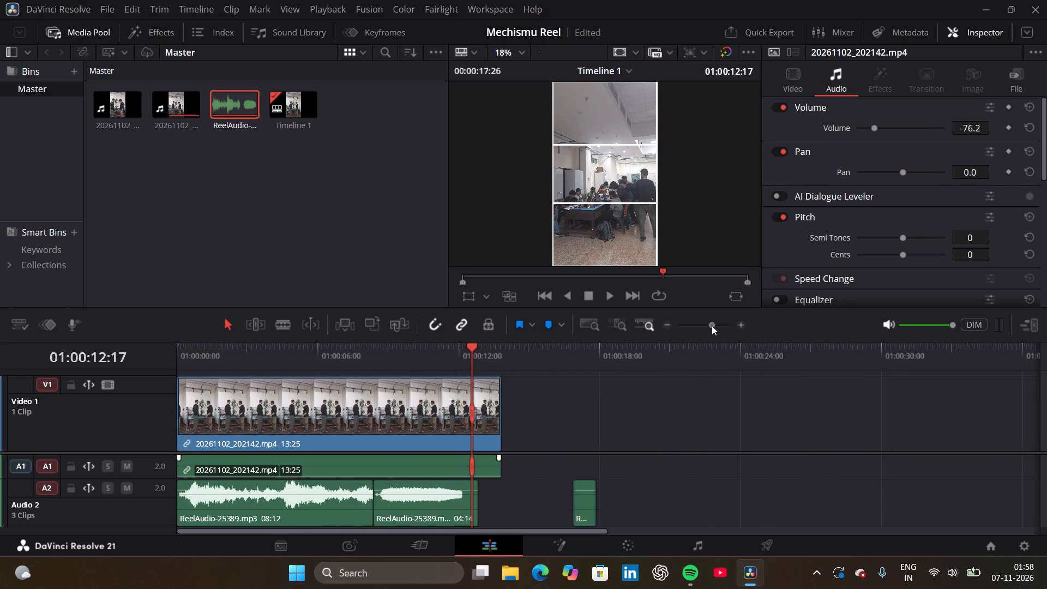
pyautogui.moveTo(712, 326); pyautogui.dragTo(710, 327)
pyautogui.moveTo(361, 347); pyautogui.dragTo(337, 355)
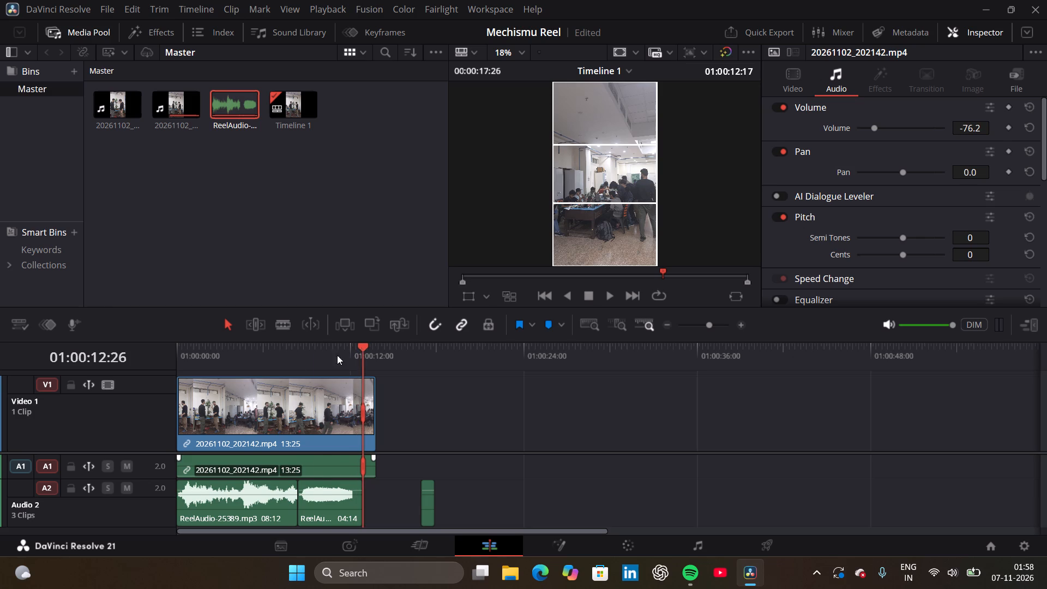
pyautogui.moveTo(337, 355); pyautogui.dragTo(94, 402)
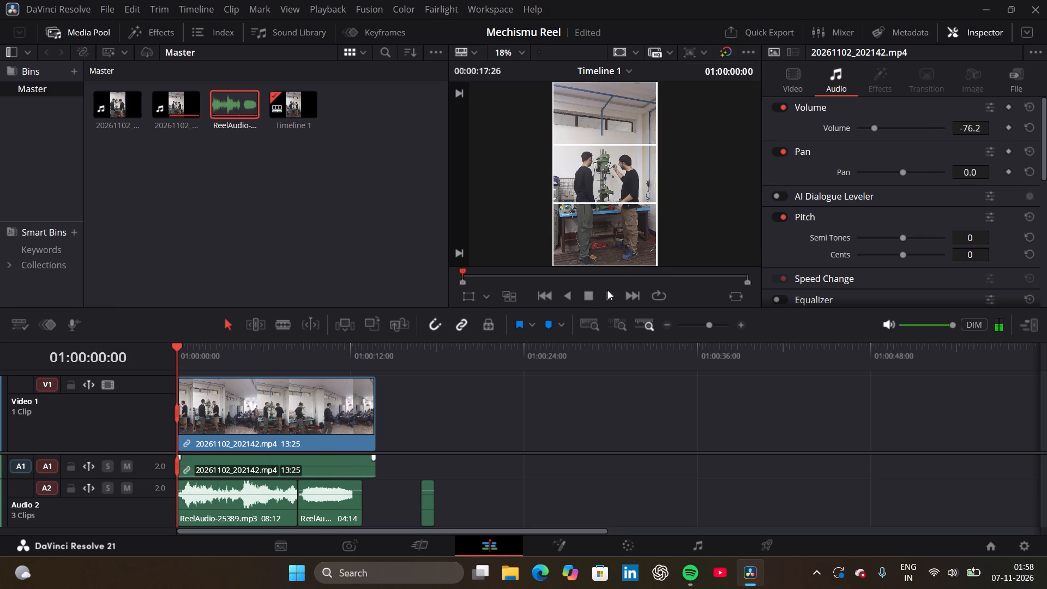
# Play the reel from the timeline start past the end of the video clip to check the joined audio, and stop playback.
pyautogui.click(605, 295)
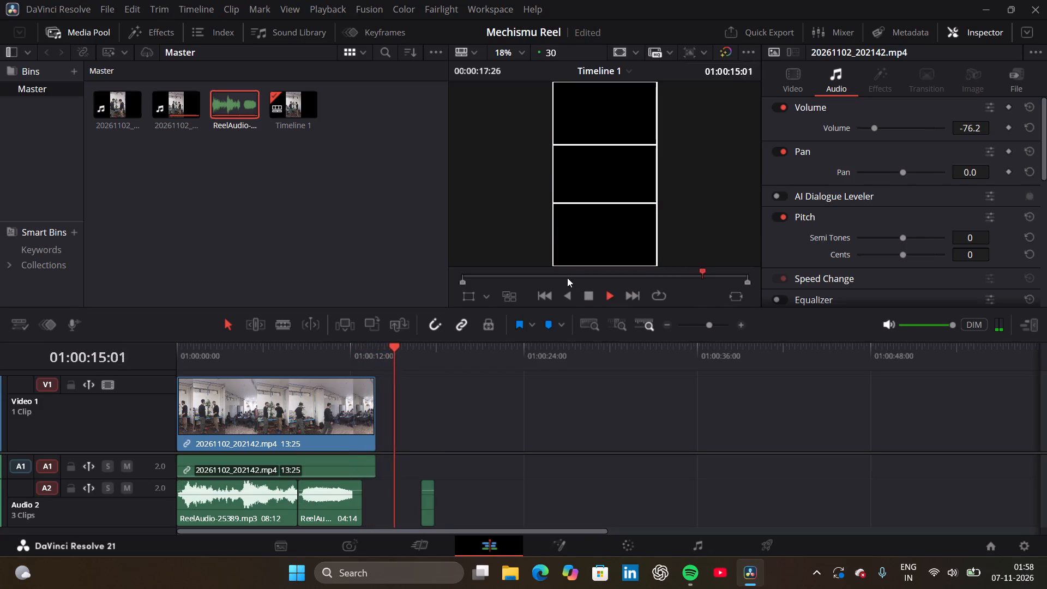
pyautogui.click(591, 294)
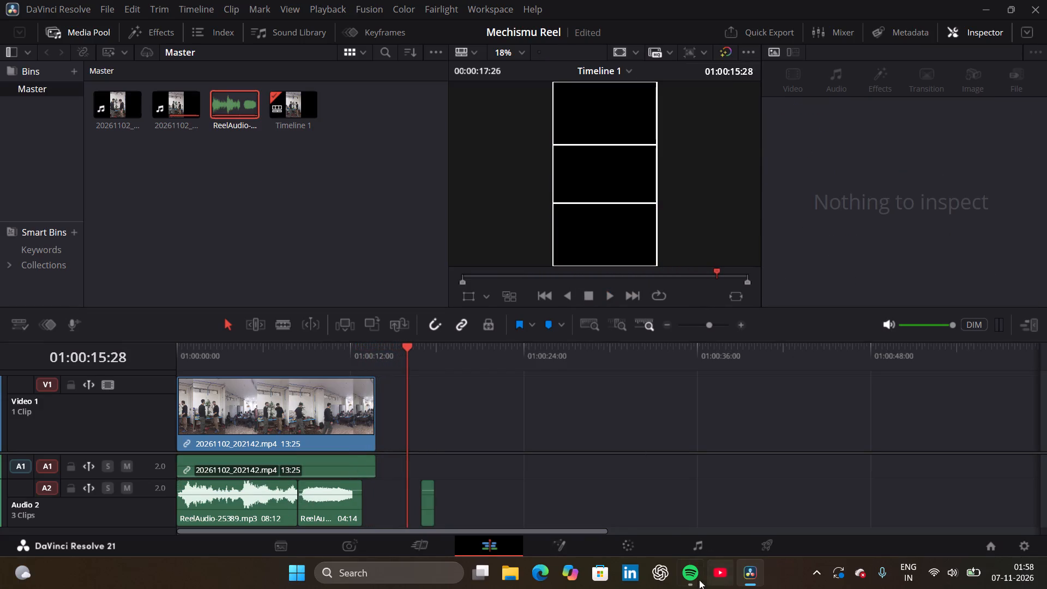
# Open the Windows search to look for another app.
pyautogui.click(441, 568)
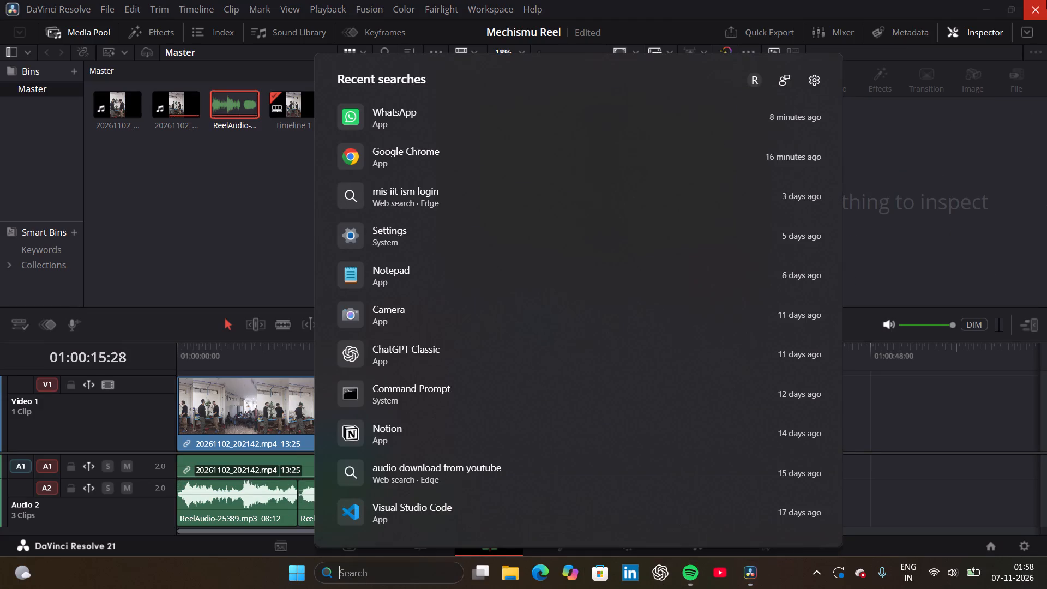
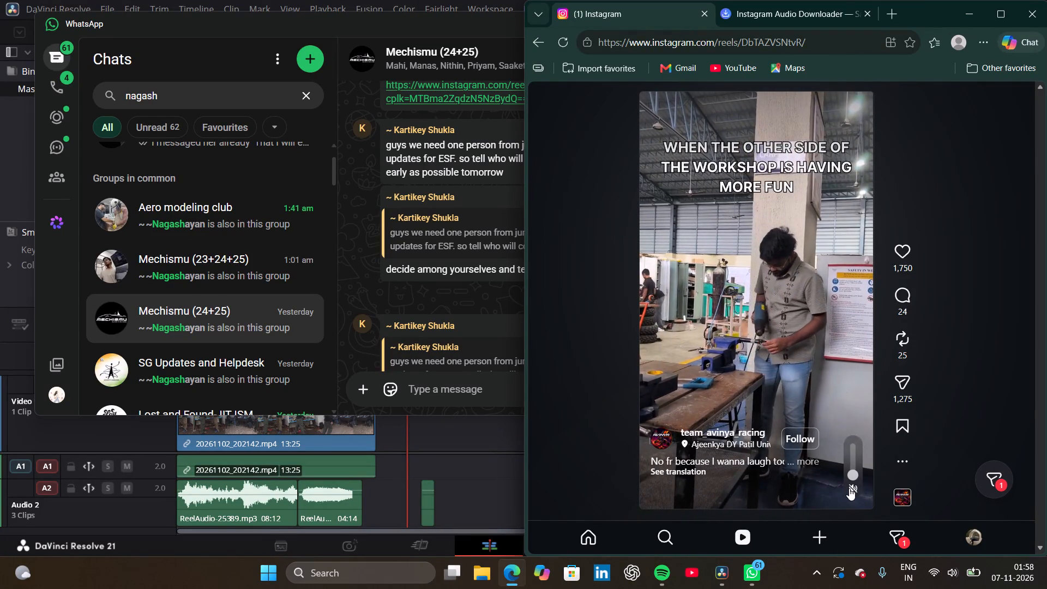
# Unmute the reference workshop reel on Instagram in Microsoft Edge to listen to its original audio, and close the reel's page.
pyautogui.click(850, 490)
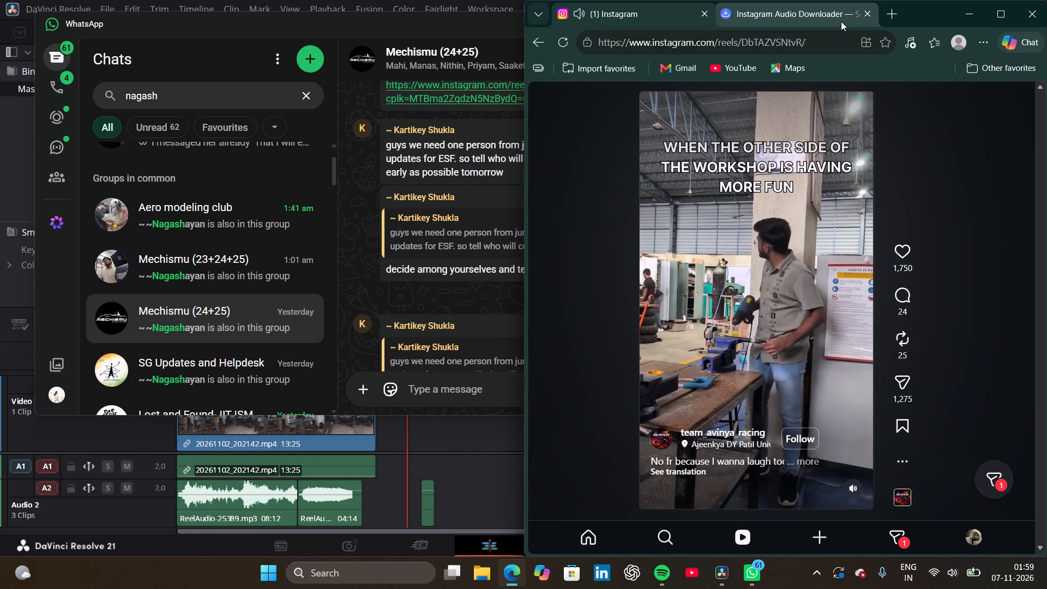
pyautogui.click(701, 12)
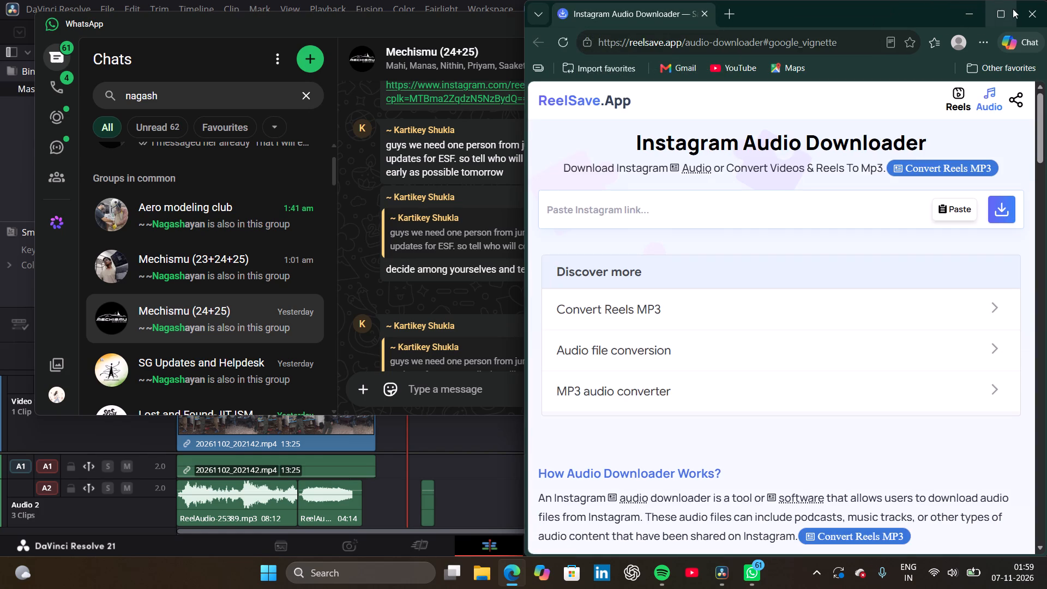
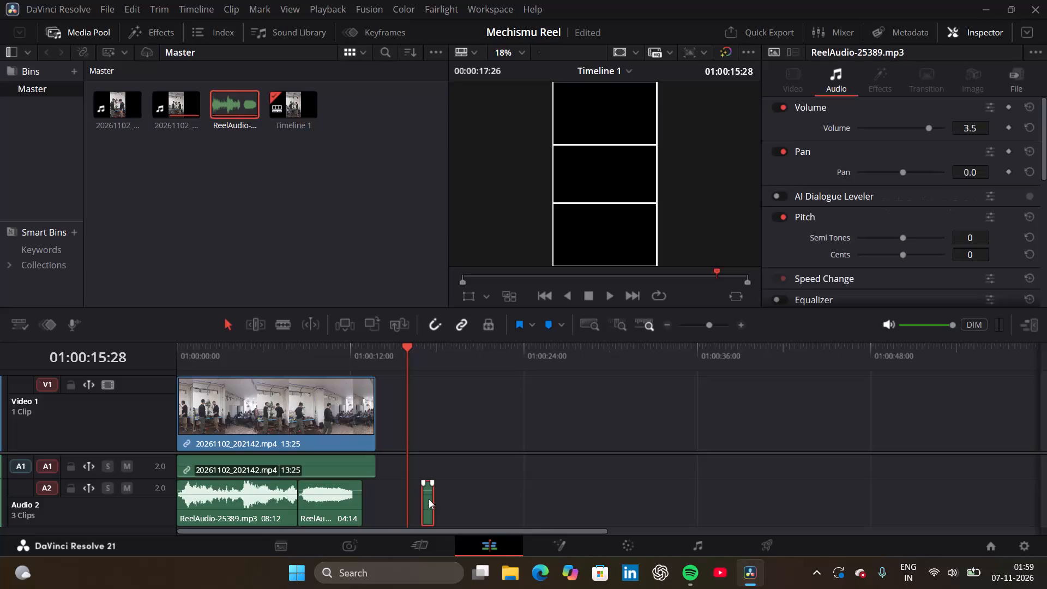
# Delete the short leftover reel audio fragment beyond the end of the video on Audio 2.
pyautogui.press('Delete')
# Add a short fade-out to the first reel audio segment and a short fade-in to the second at their join.
pyautogui.click(283, 498)
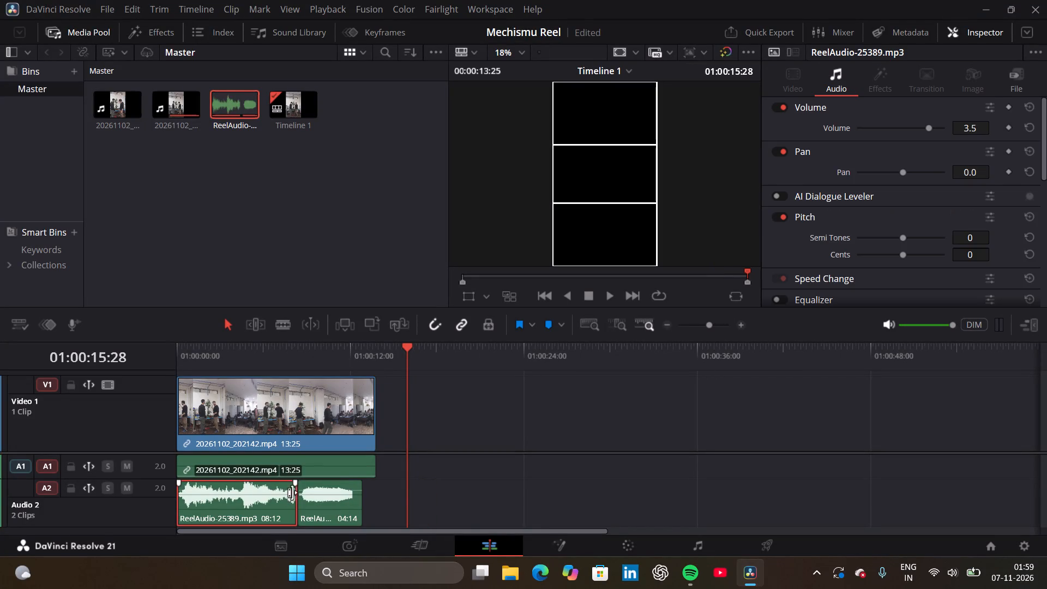
pyautogui.moveTo(294, 483); pyautogui.dragTo(290, 489)
pyautogui.moveTo(300, 482); pyautogui.dragTo(303, 481)
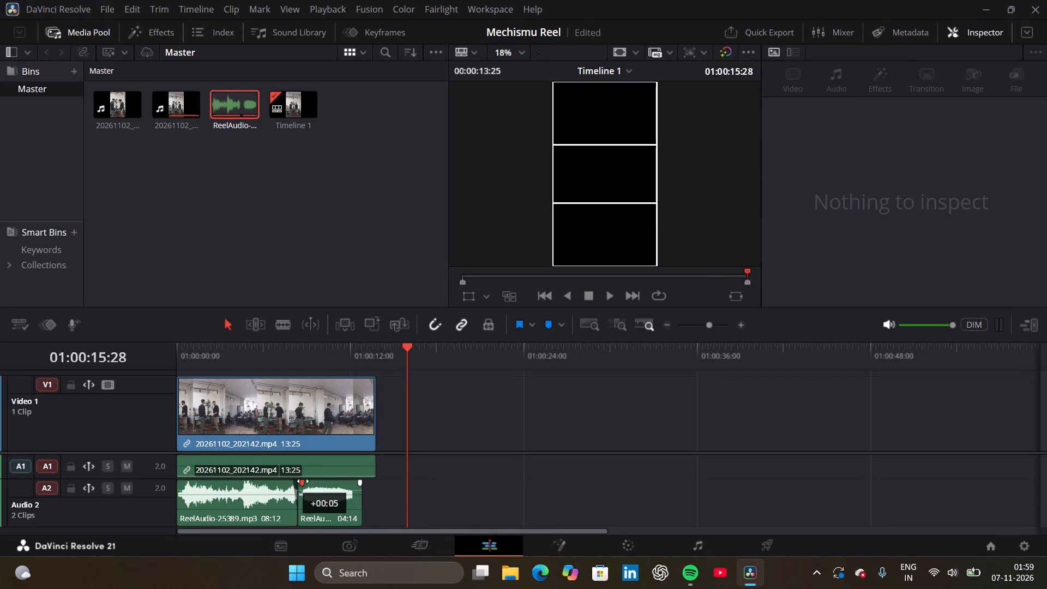
pyautogui.moveTo(303, 481); pyautogui.dragTo(308, 481)
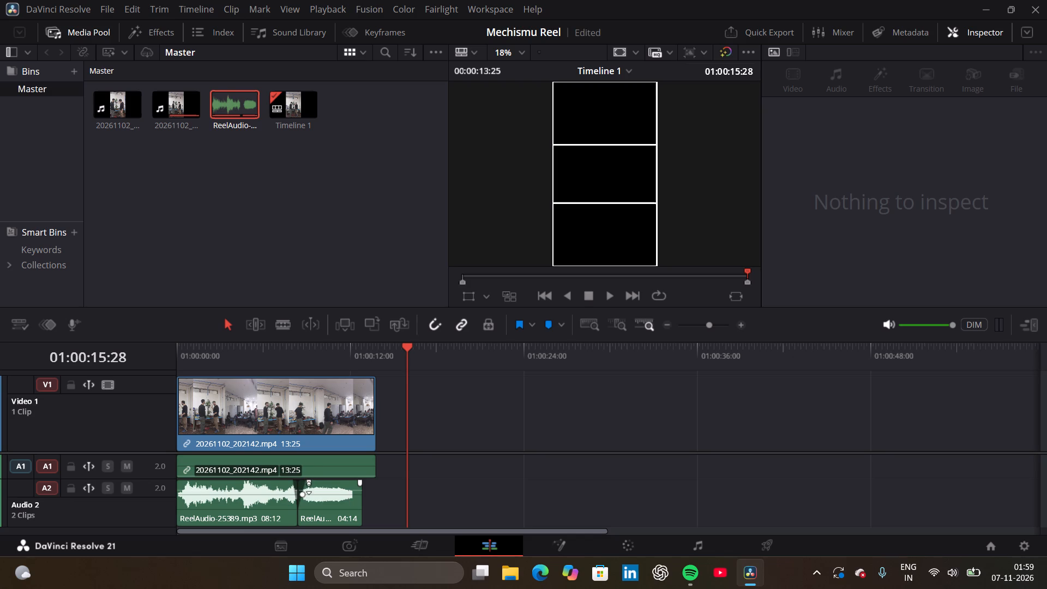
# Play the timeline from just before the reel audio join to review the faded transition.
pyautogui.moveTo(407, 348); pyautogui.dragTo(286, 412)
pyautogui.click(608, 296)
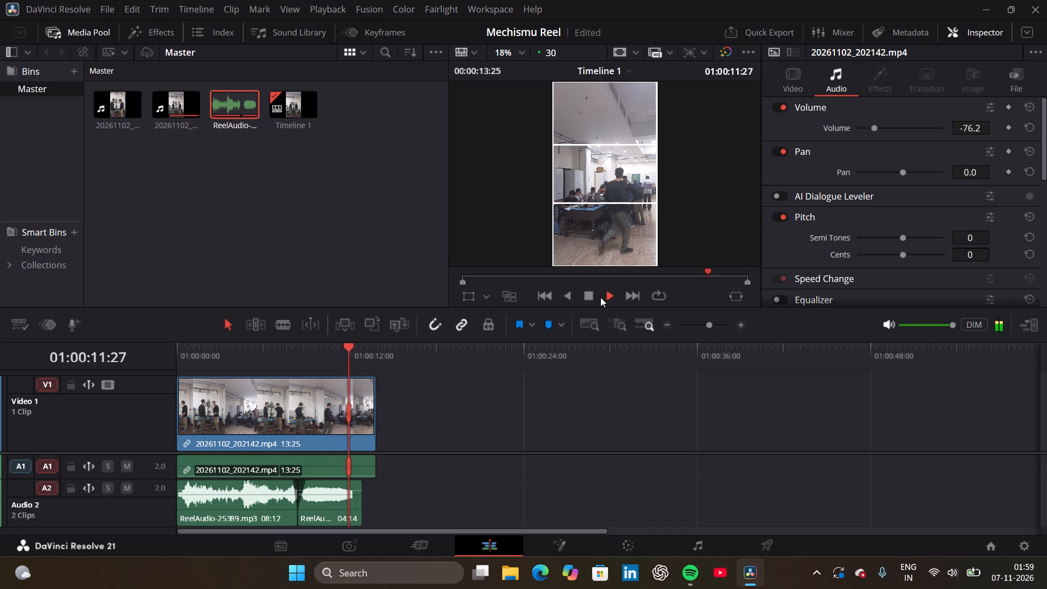
# Play the reel across the join between the two audio segments to check the transition.
pyautogui.moveTo(375, 347); pyautogui.dragTo(345, 364)
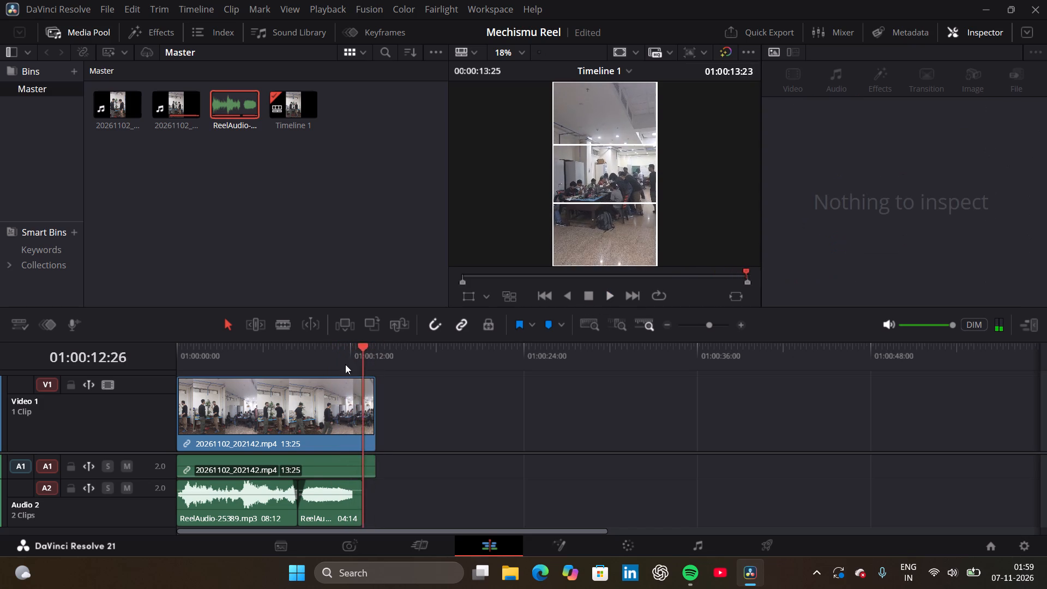
pyautogui.moveTo(345, 364); pyautogui.dragTo(278, 389)
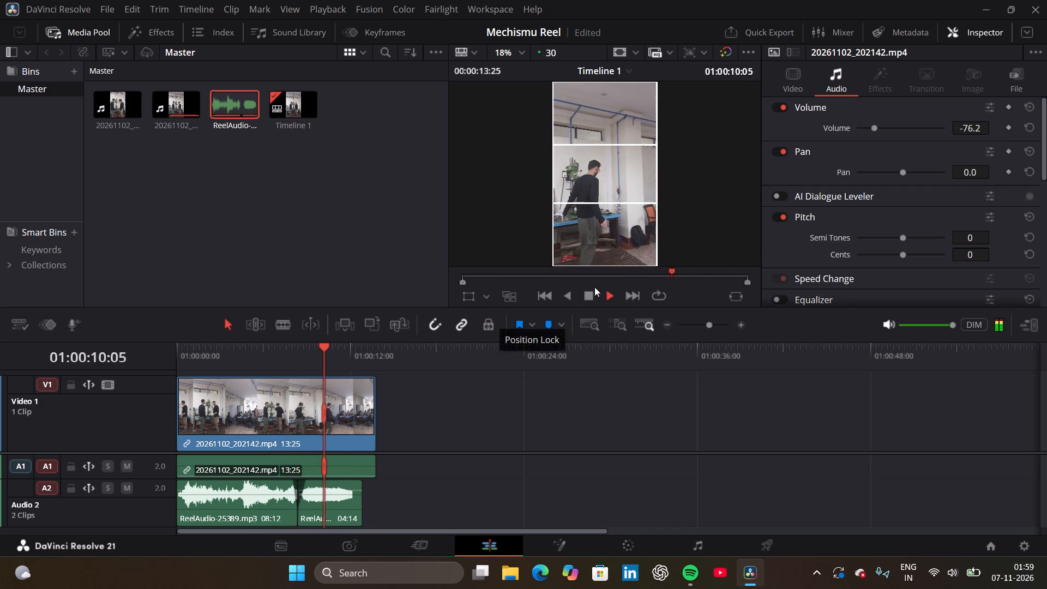
pyautogui.click(593, 294)
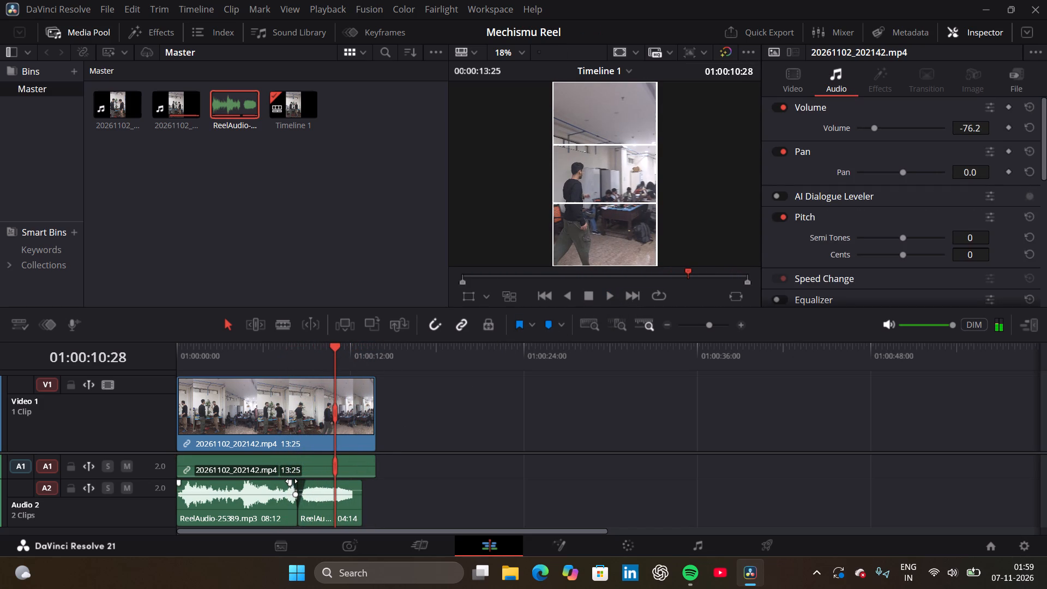
# Adjust the fade-out curve at the end of the first reel audio segment and play back across the join.
pyautogui.click(292, 481)
pyautogui.moveTo(296, 494); pyautogui.dragTo(289, 499)
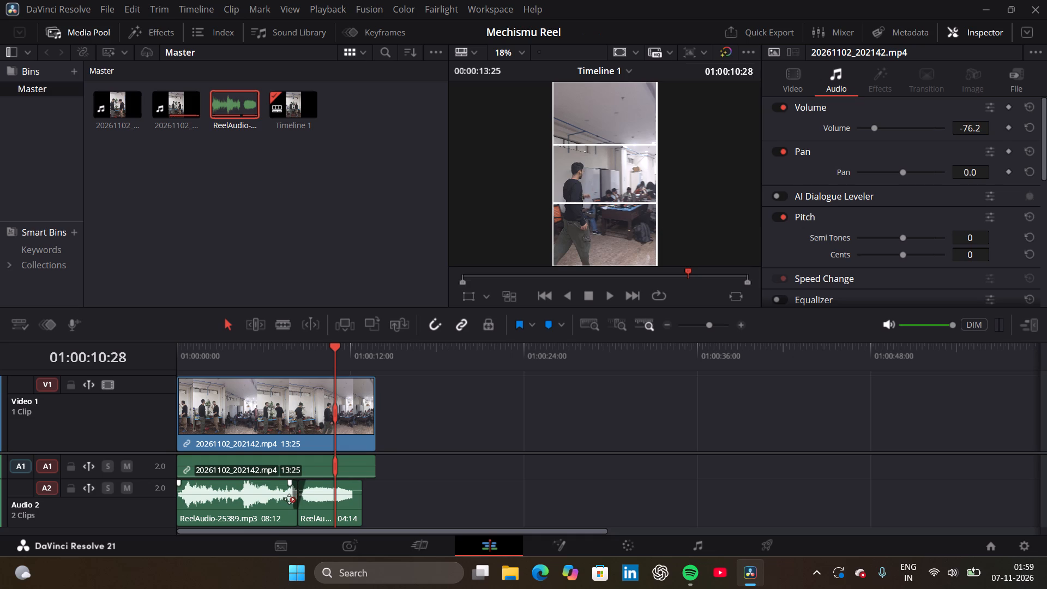
pyautogui.moveTo(289, 499); pyautogui.dragTo(290, 506)
pyautogui.moveTo(331, 350); pyautogui.dragTo(286, 386)
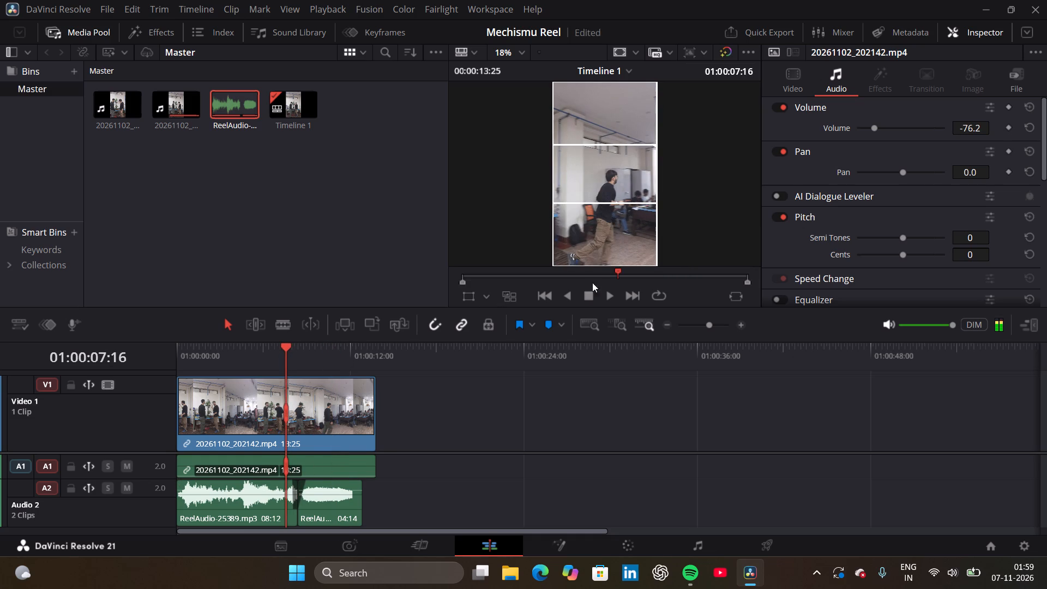
pyautogui.click(609, 295)
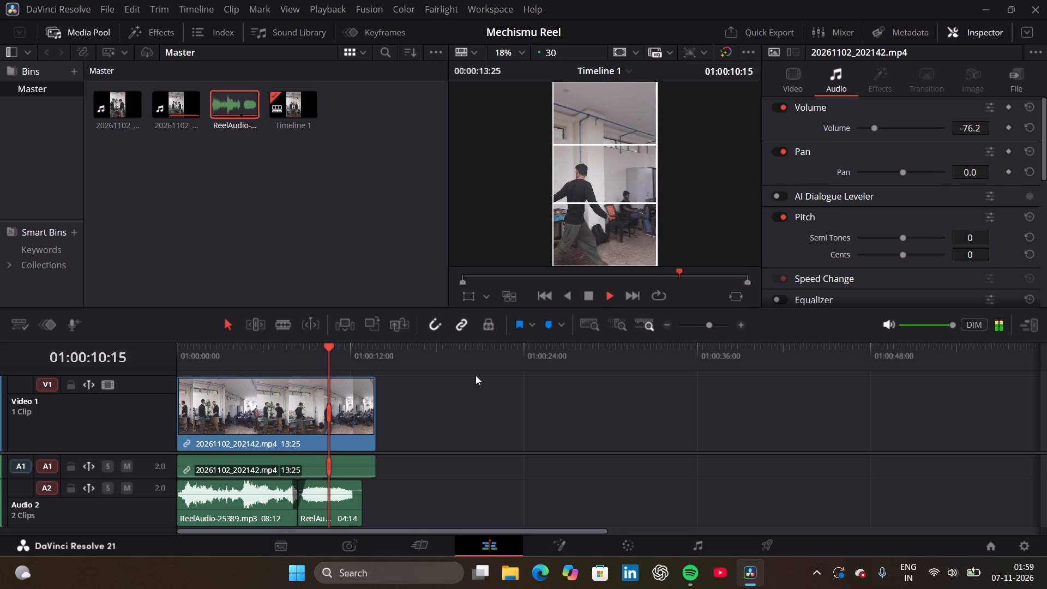
pyautogui.click(587, 298)
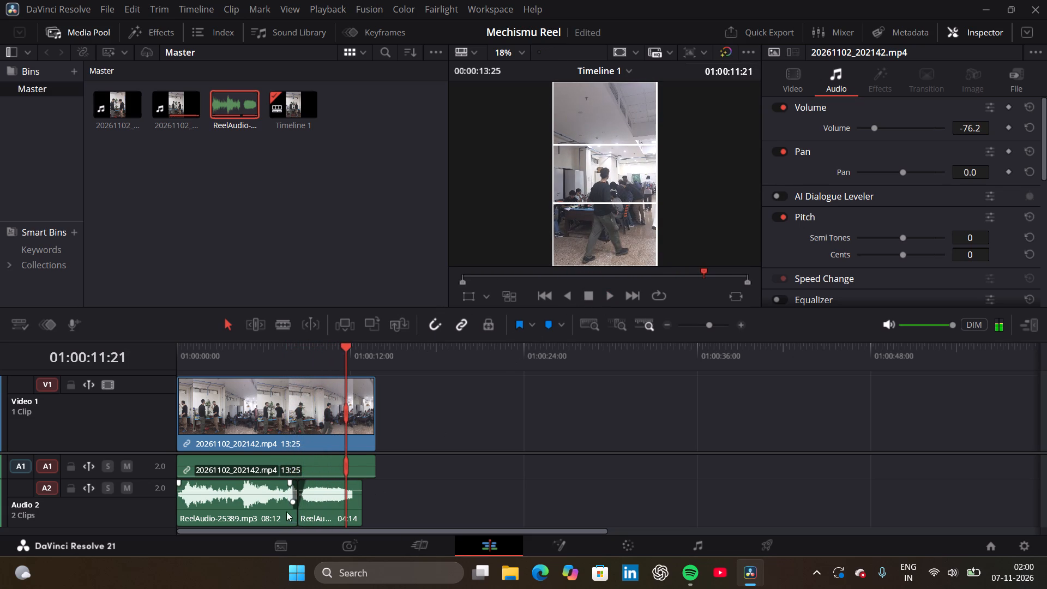
# Readjust the fades at the reel audio join, lengthening the first segment's fade-out slightly, and play back the transition.
pyautogui.moveTo(294, 502); pyautogui.dragTo(298, 491)
pyautogui.click(304, 495)
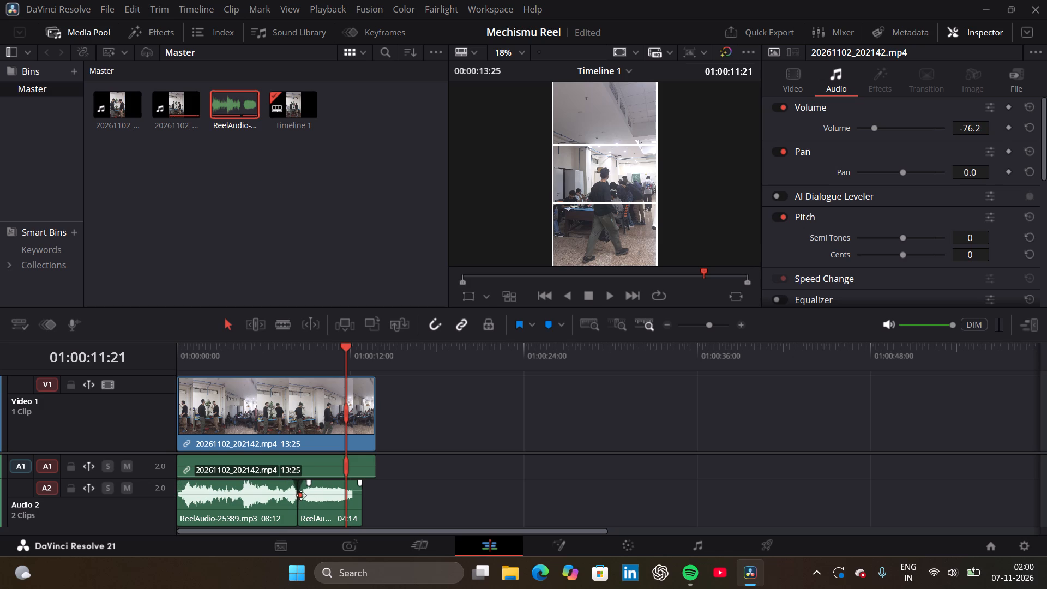
pyautogui.moveTo(346, 347); pyautogui.dragTo(292, 366)
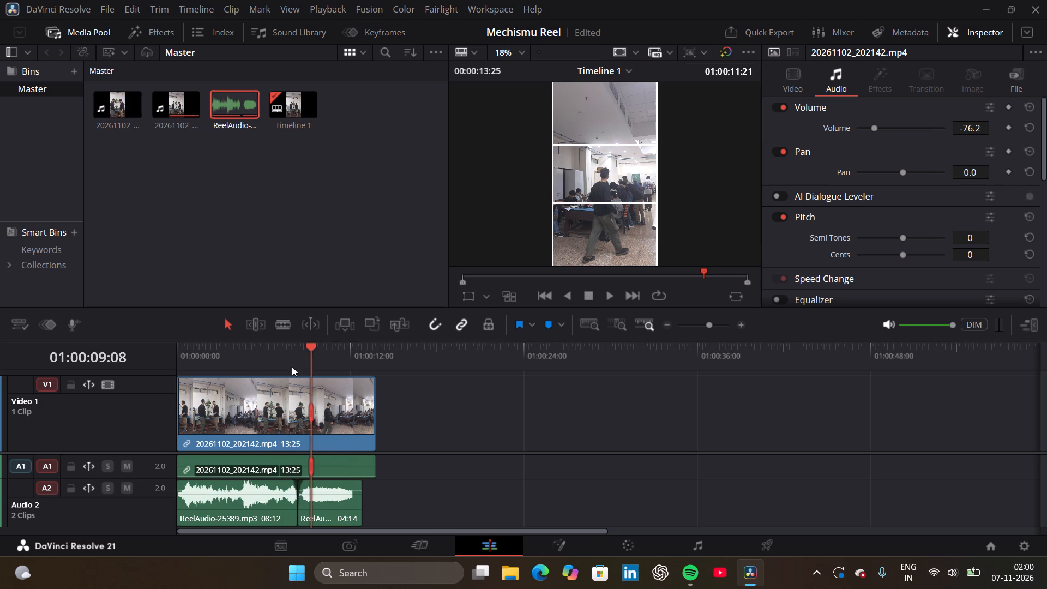
pyautogui.moveTo(292, 366); pyautogui.dragTo(279, 371)
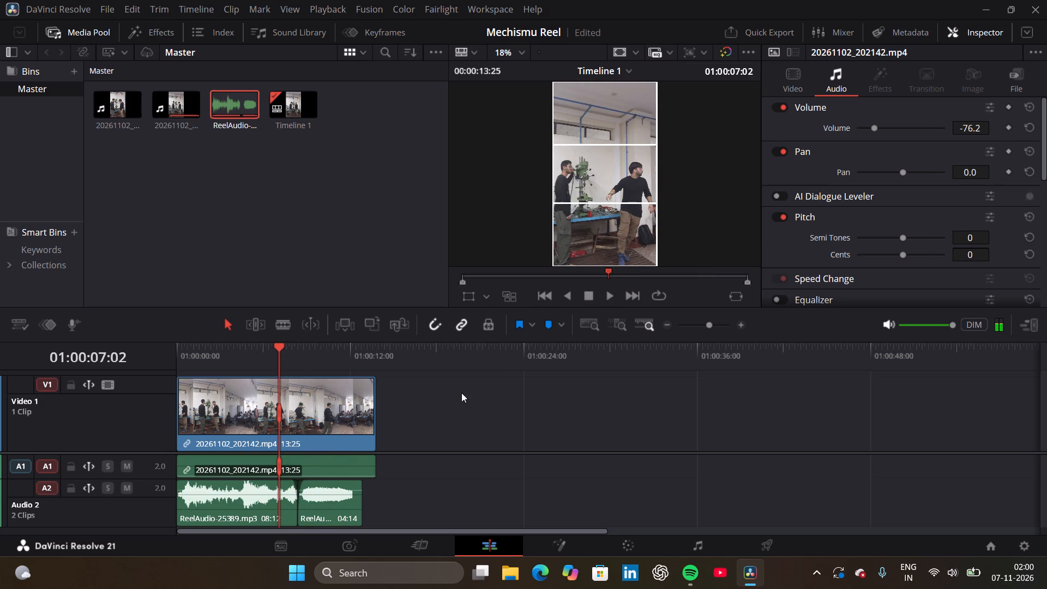
pyautogui.click(291, 480)
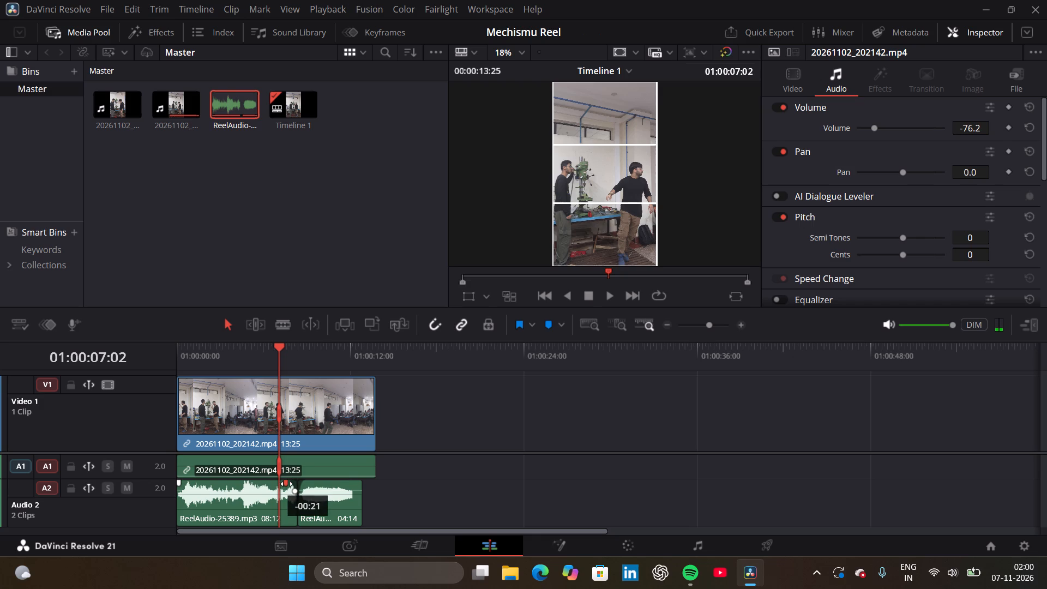
pyautogui.click(610, 298)
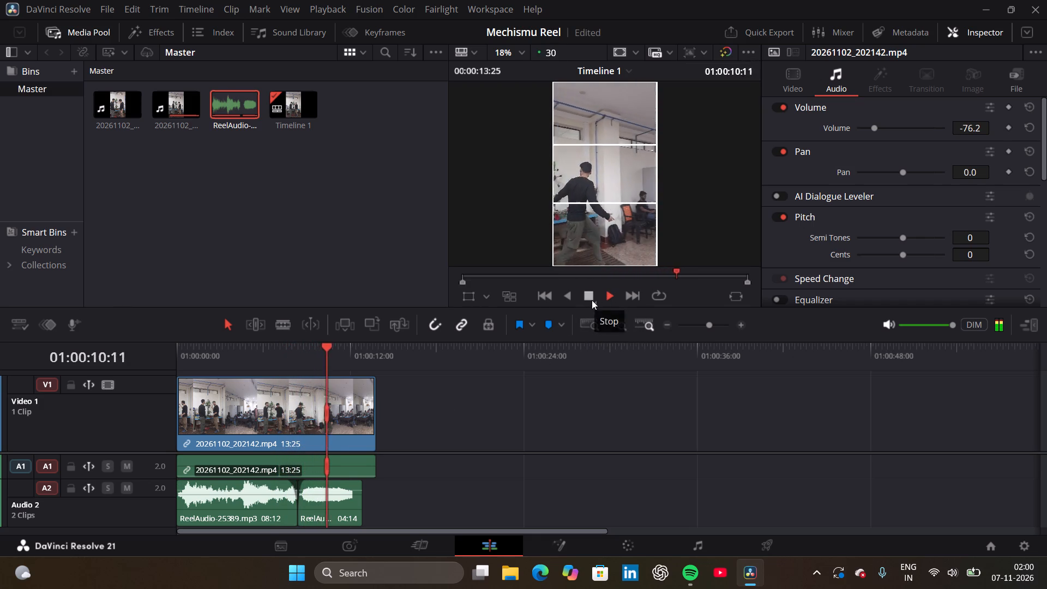
pyautogui.click(591, 298)
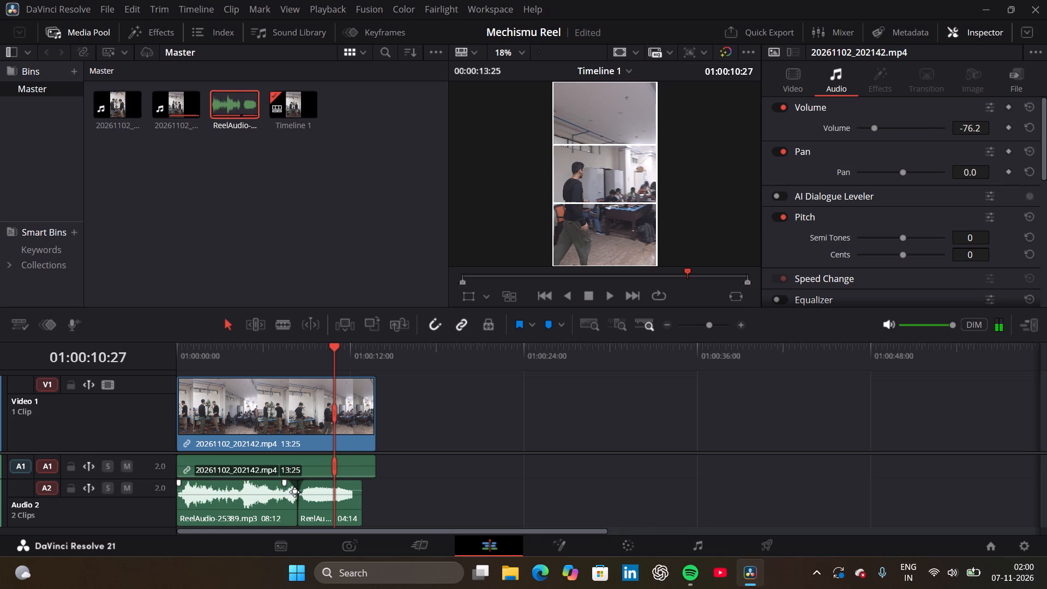
# Fine-tune the first reel audio segment's fade-out curve and replay the section around the join.
pyautogui.moveTo(294, 492); pyautogui.dragTo(294, 485)
pyautogui.moveTo(333, 350); pyautogui.dragTo(268, 379)
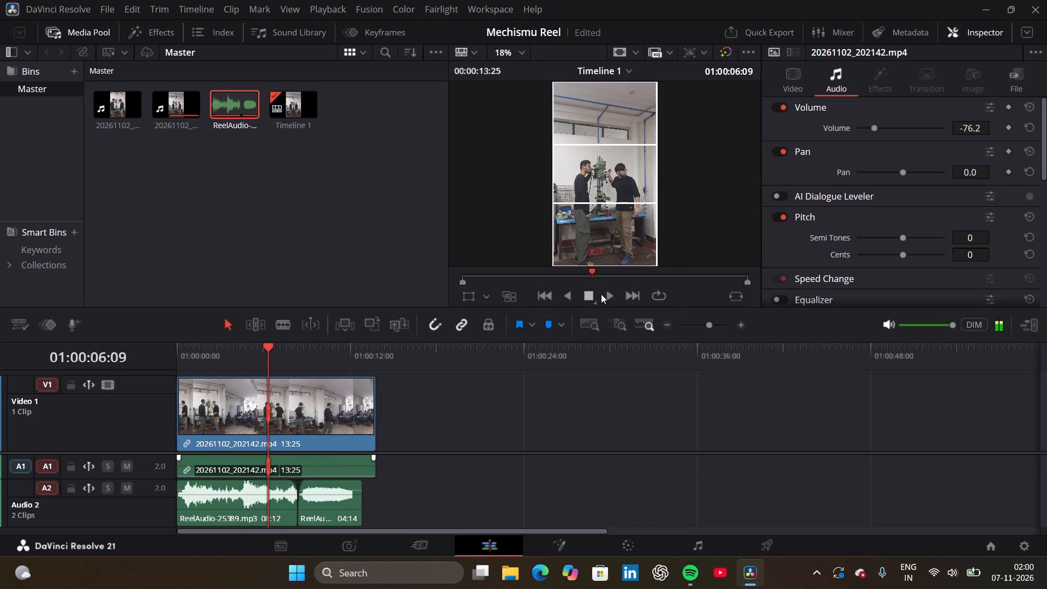
pyautogui.click(607, 293)
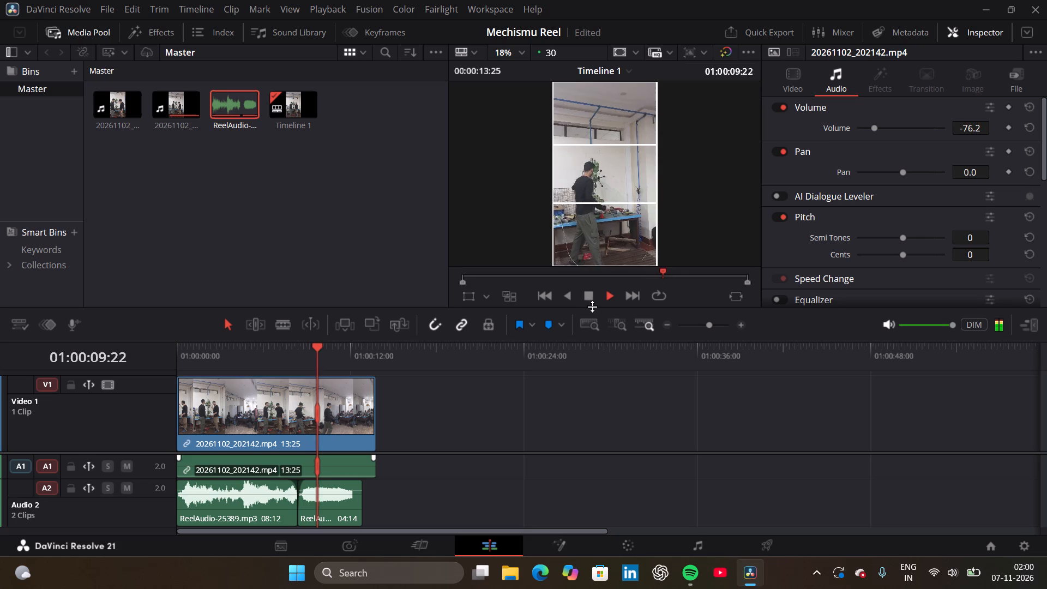
pyautogui.click(588, 297)
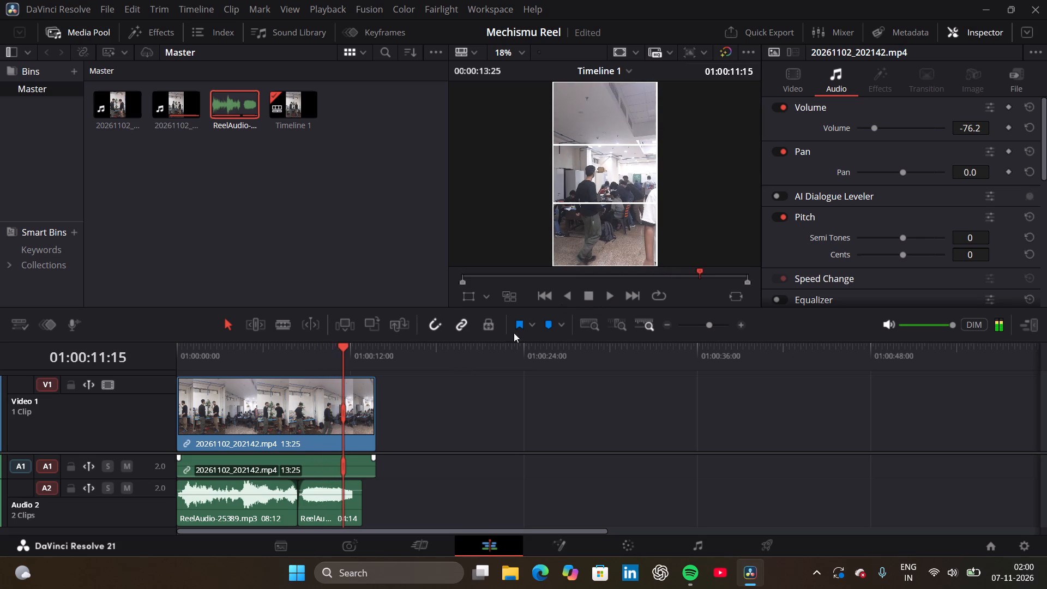
# Add a Text+ title on a new video track above the clip, starting at the beginning of the timeline.
pyautogui.moveTo(342, 345); pyautogui.dragTo(141, 386)
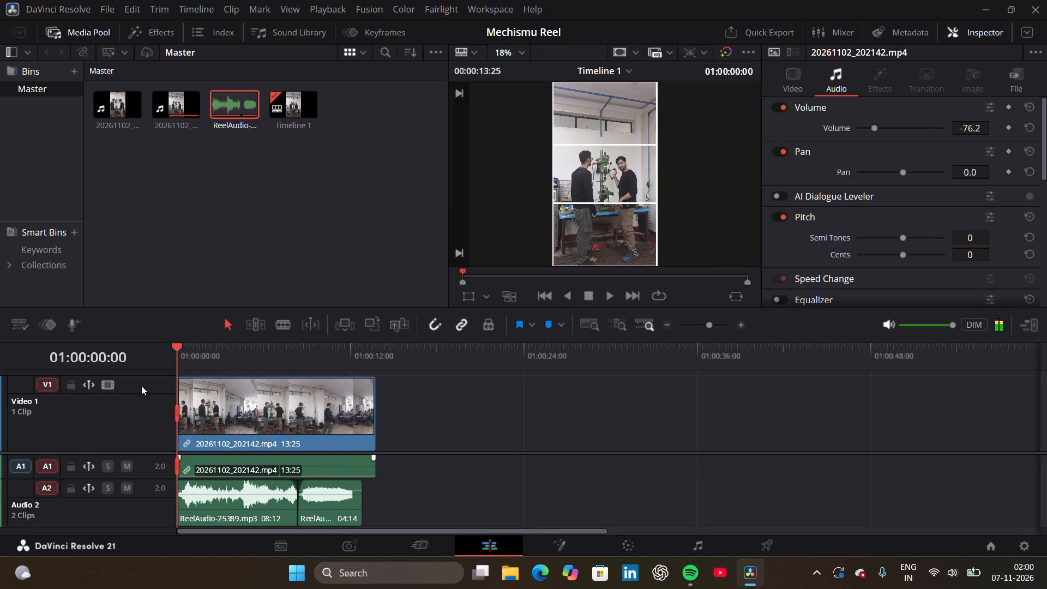
pyautogui.moveTo(141, 386); pyautogui.dragTo(140, 386)
pyautogui.moveTo(134, 290); pyautogui.dragTo(325, 320, button='right')
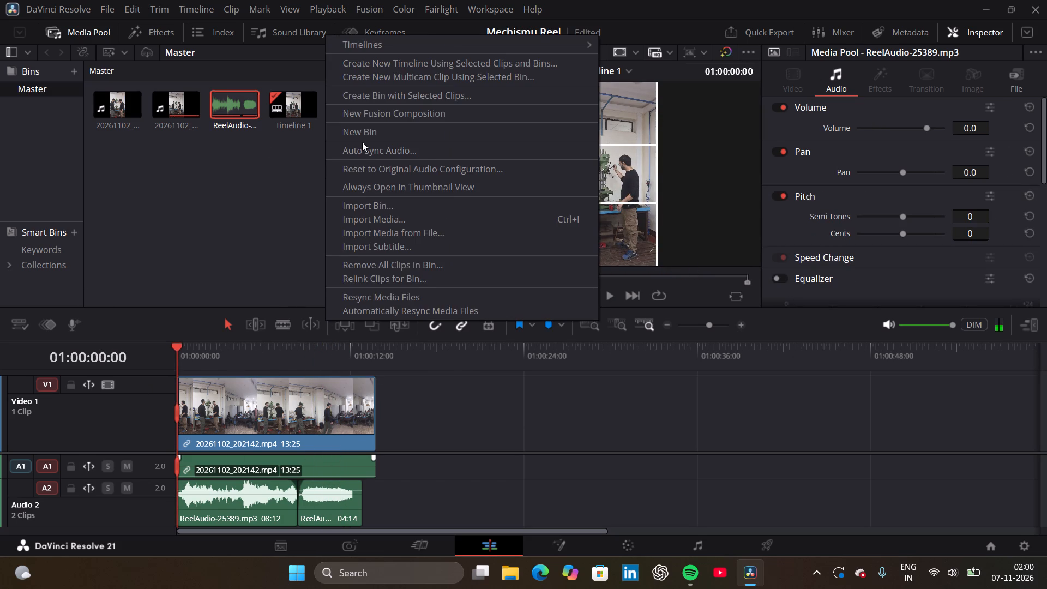
pyautogui.click(534, 400)
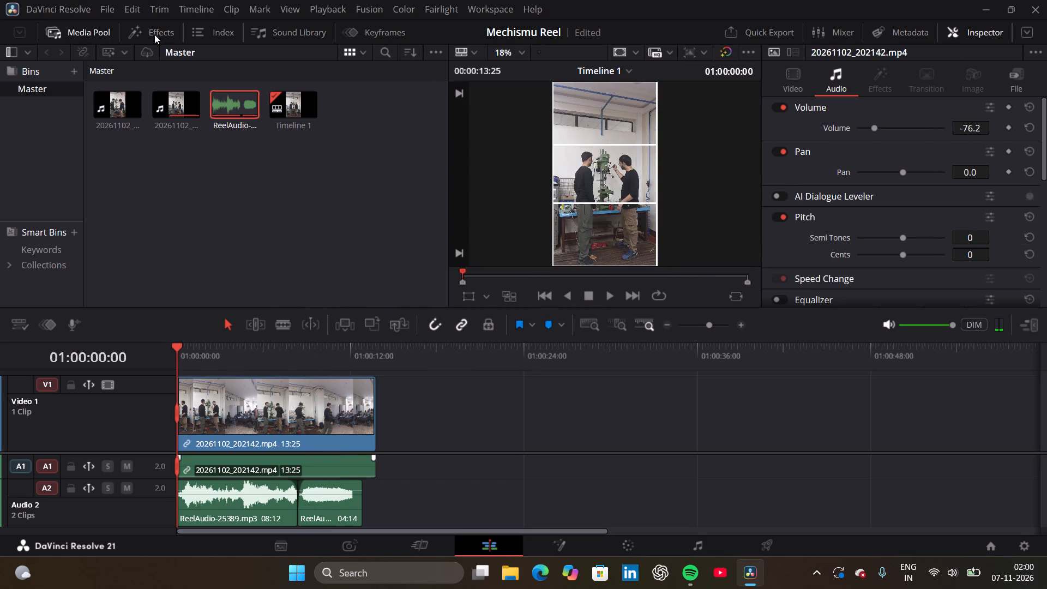
pyautogui.click(150, 25)
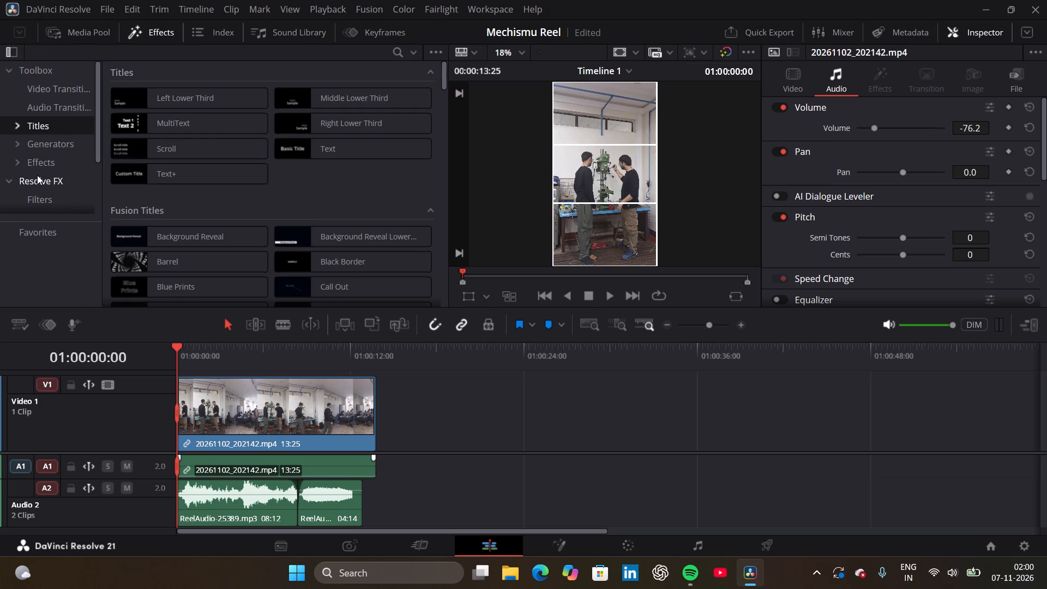
pyautogui.click(211, 172)
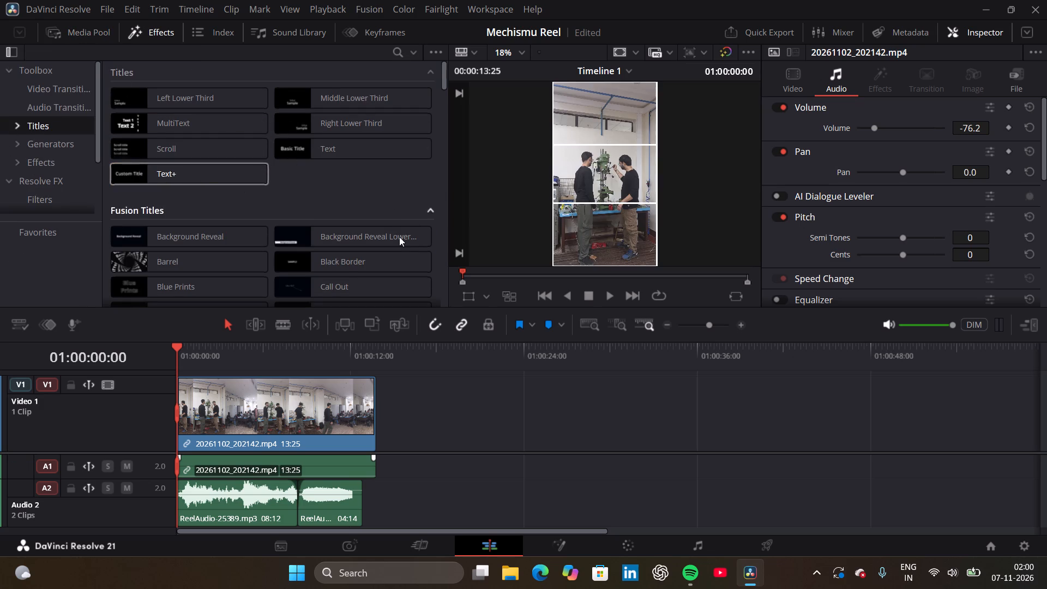
pyautogui.scroll(3, 270, 422)
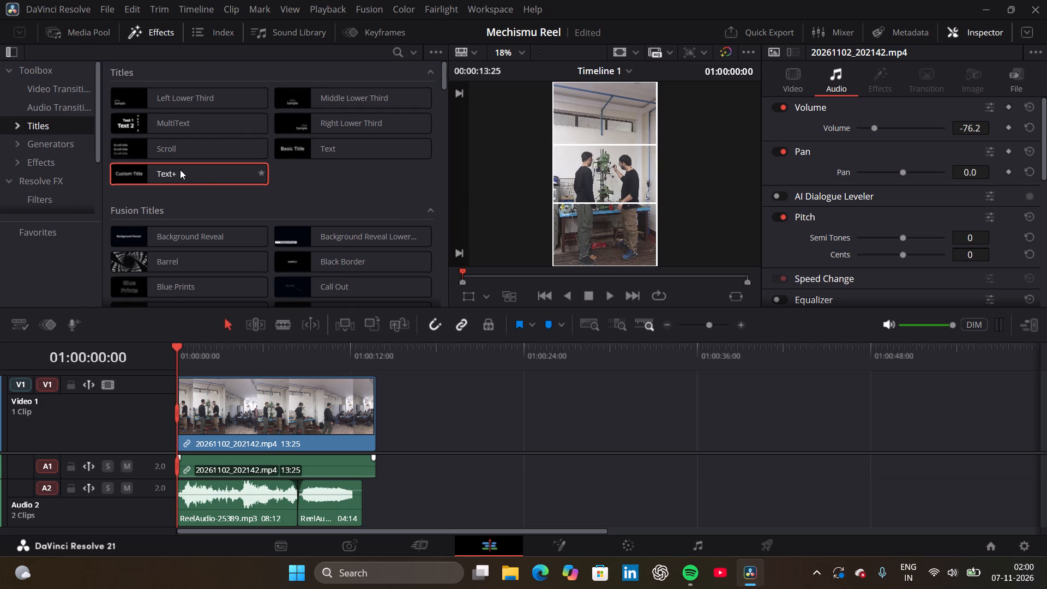
pyautogui.click(180, 170)
pyautogui.scroll(3, 268, 384)
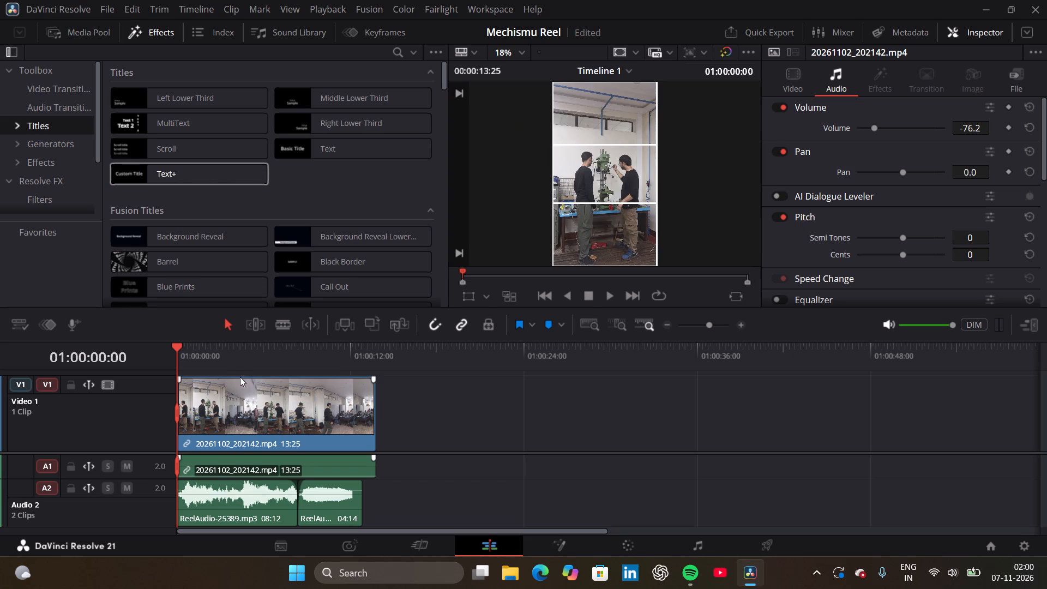
pyautogui.moveTo(140, 377); pyautogui.dragTo(144, 396)
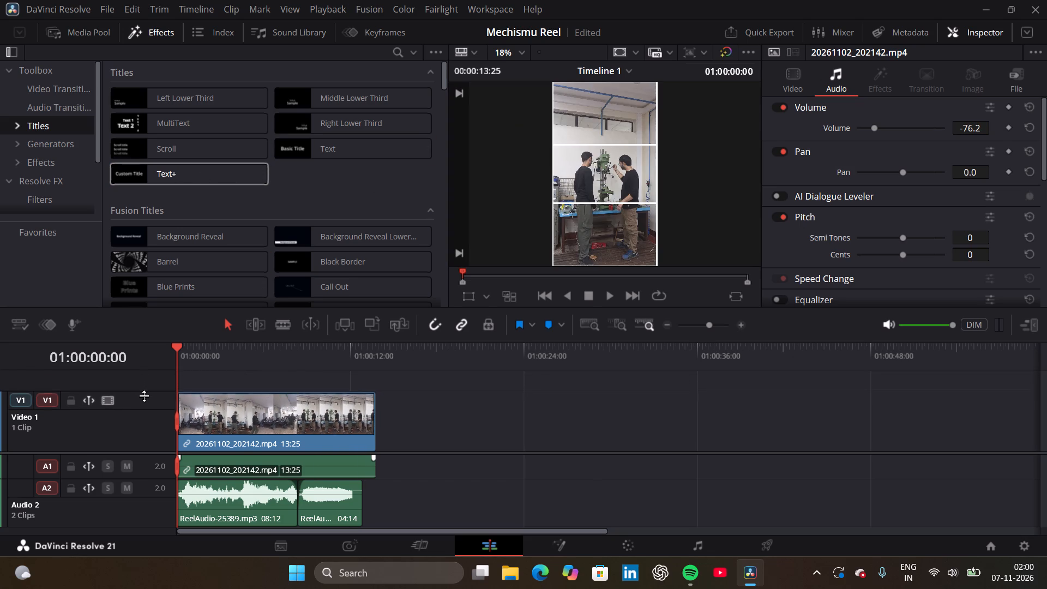
pyautogui.moveTo(144, 396); pyautogui.dragTo(145, 406)
pyautogui.moveTo(185, 172); pyautogui.dragTo(186, 174)
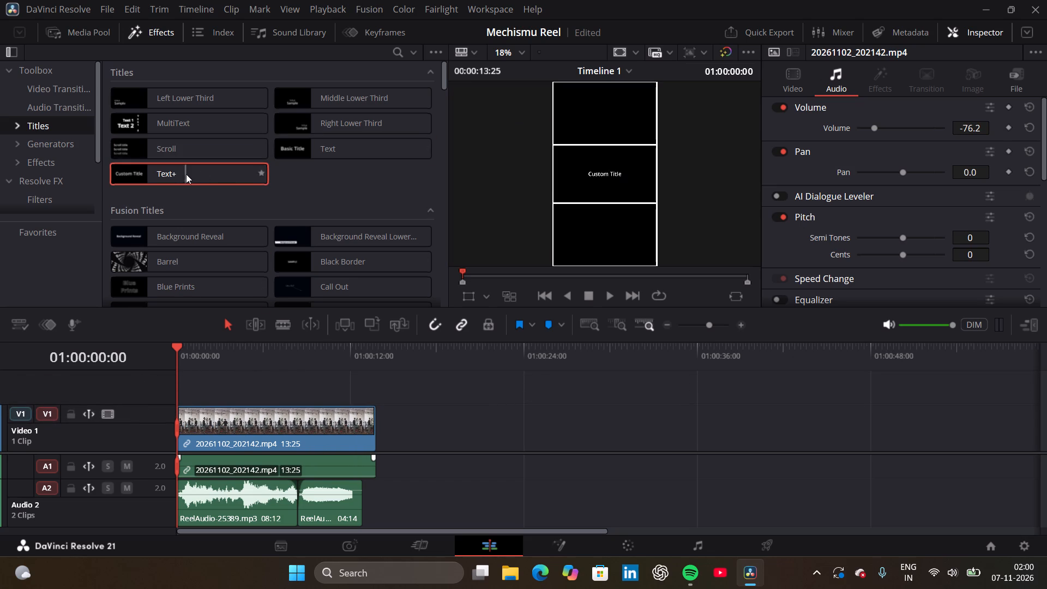
pyautogui.moveTo(186, 174); pyautogui.dragTo(251, 394)
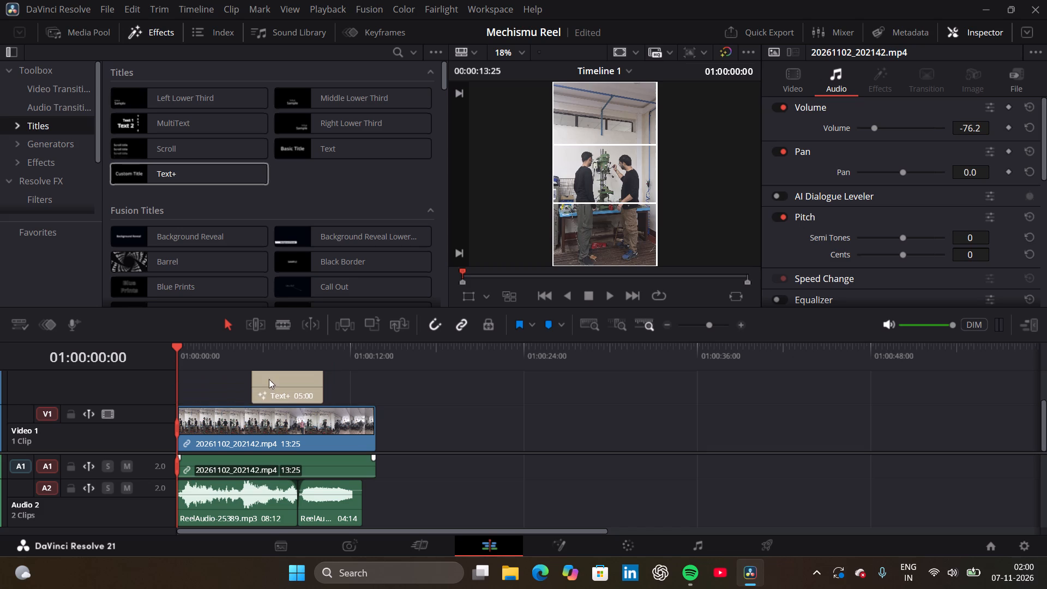
pyautogui.moveTo(277, 384); pyautogui.dragTo(197, 387)
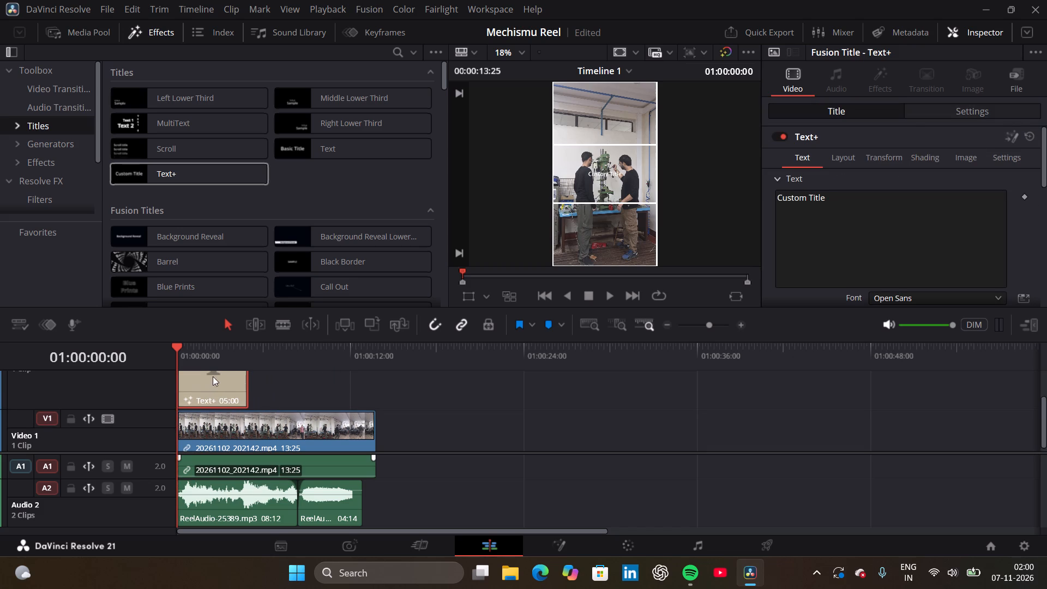
# Replace the Text+ placeholder with three lines: "When the other side of the", "Workshop is having", "MORE FUN!".
pyautogui.moveTo(830, 201); pyautogui.dragTo(751, 196)
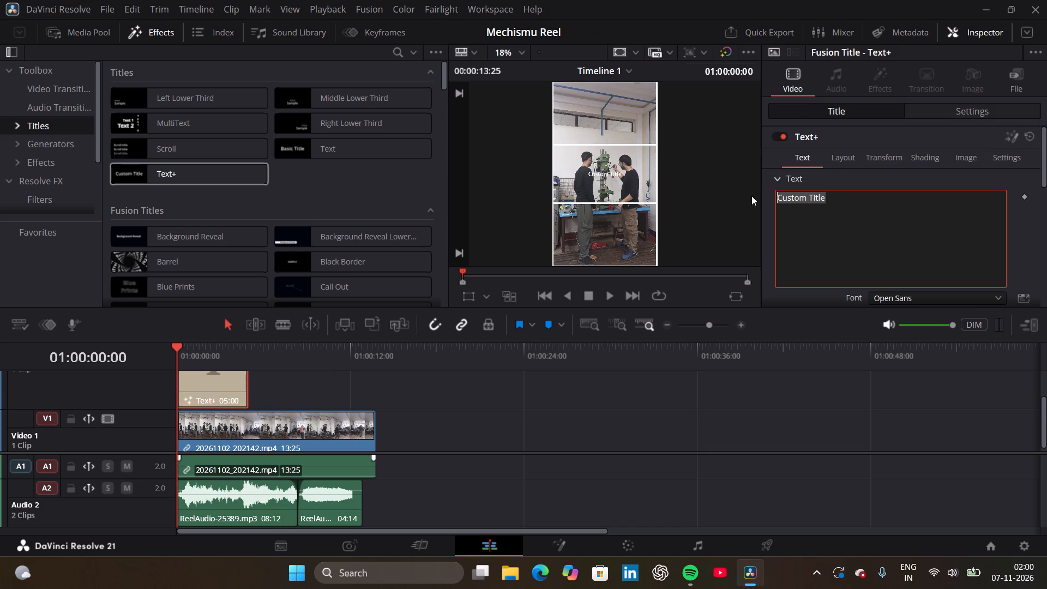
pyautogui.press('BackSpace')
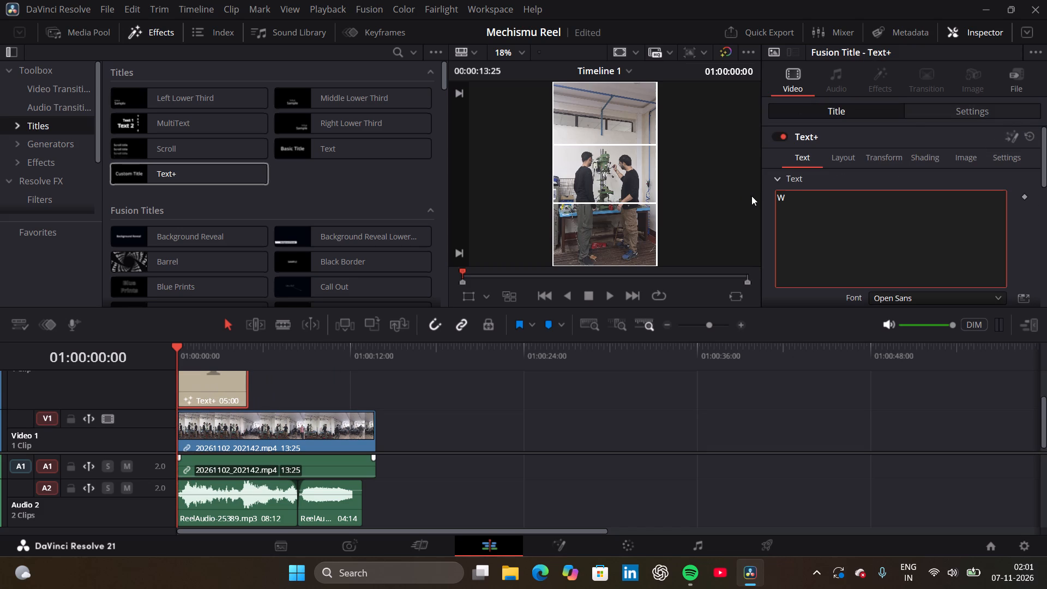
pyautogui.write('hen')
pyautogui.press('space')
pyautogui.press('BackSpace')
pyautogui.write('the other side of the')
pyautogui.press('space')
pyautogui.hotkey('shift', 'Return')
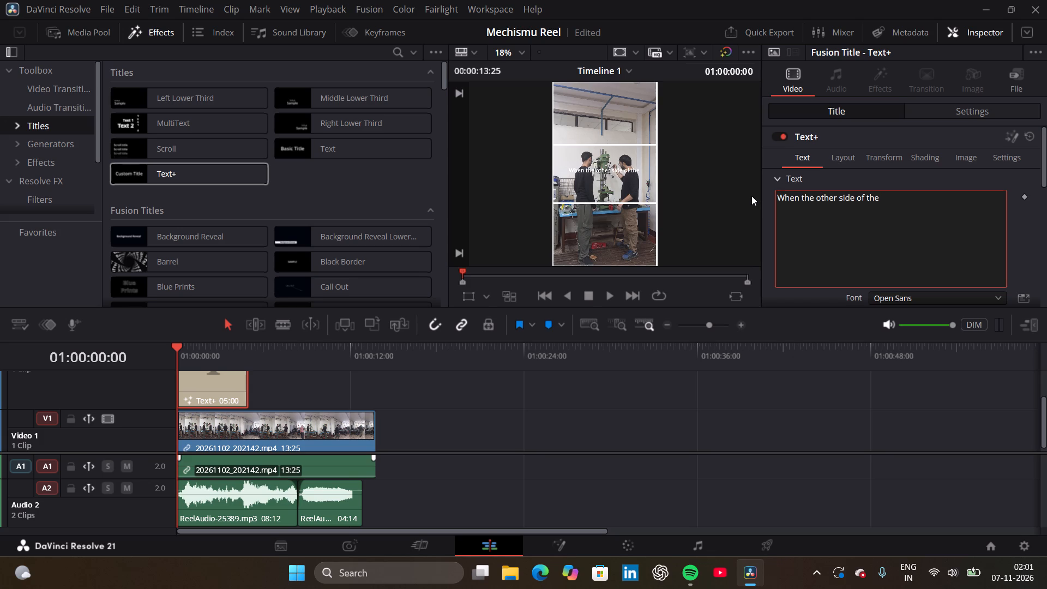
pyautogui.press('w')
pyautogui.press('o')
pyautogui.press('BackSpace')
pyautogui.write('orkshop is having')
pyautogui.press('space')
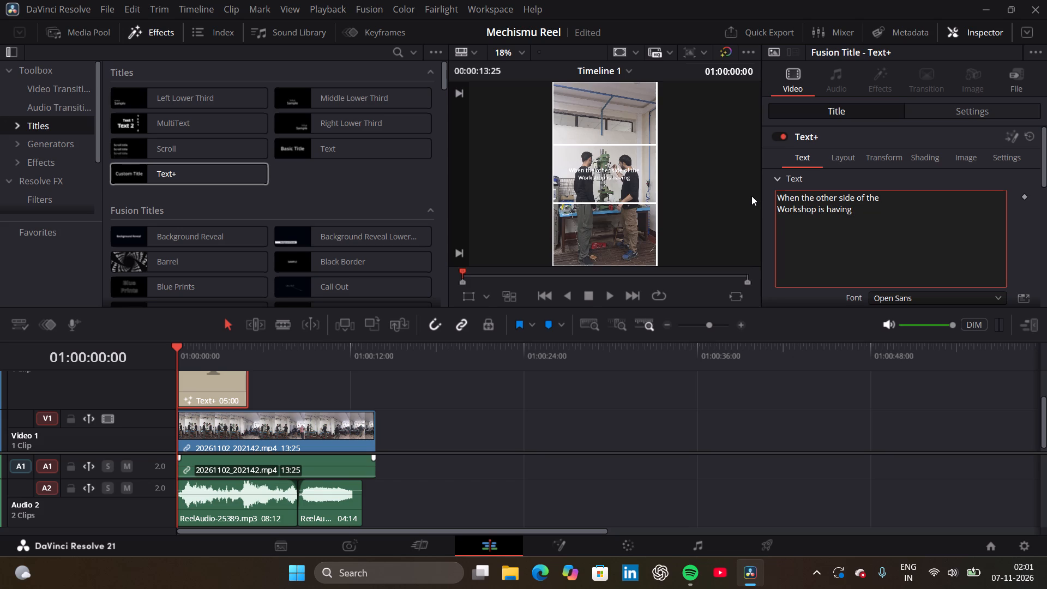
pyautogui.hotkey('shift', 'Return')
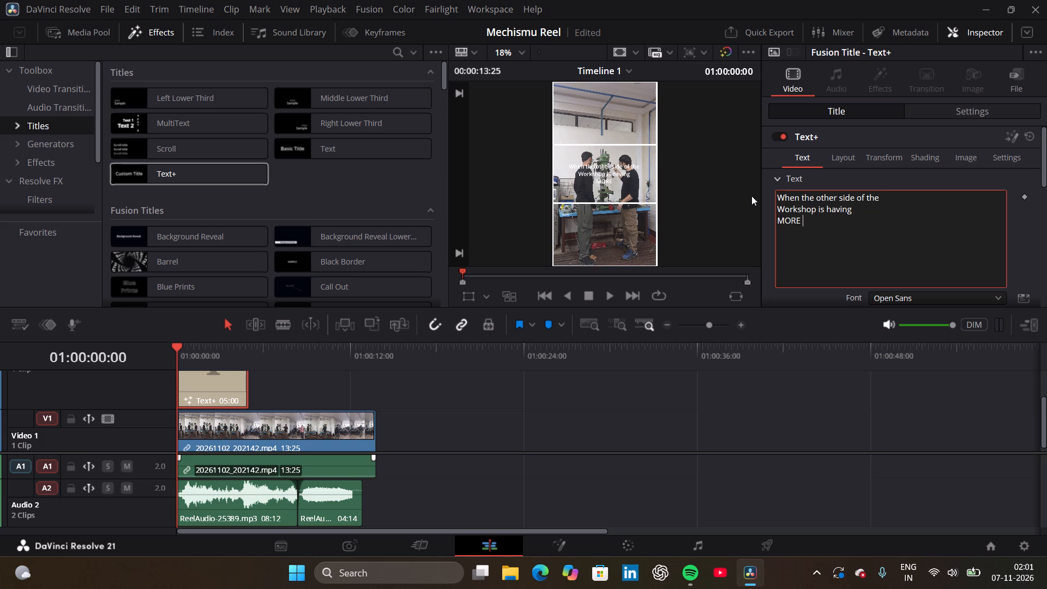
pyautogui.write('FUN')
pyautogui.hotkey('shift', '!')
# Move the title up into the upper part of the frame by setting its layout Center Y to about 0.835.
pyautogui.click(998, 158)
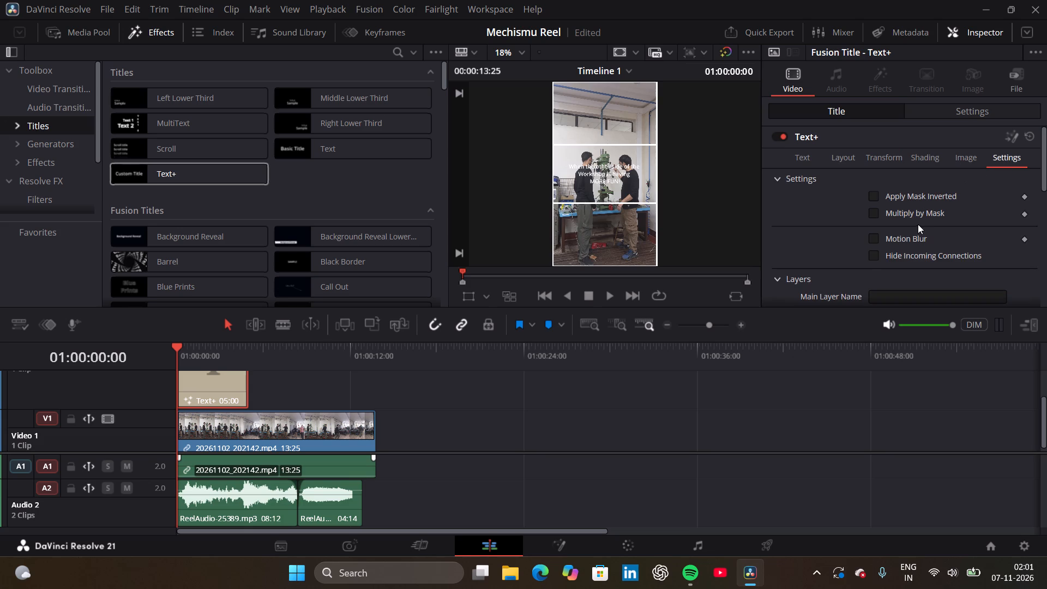
pyautogui.scroll(5, 890, 223)
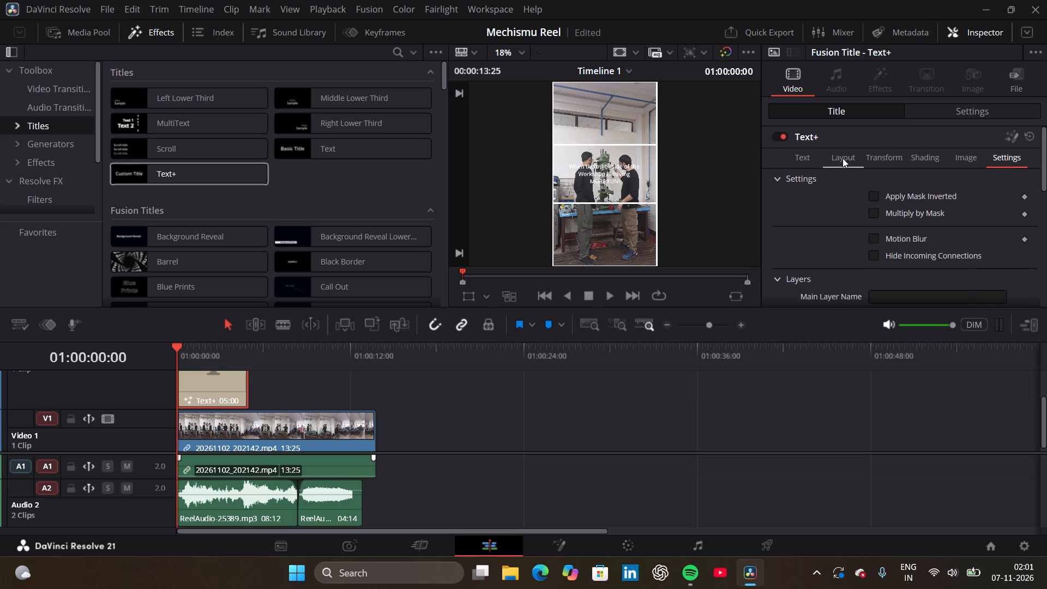
pyautogui.click(843, 158)
pyautogui.scroll(1, 838, 237)
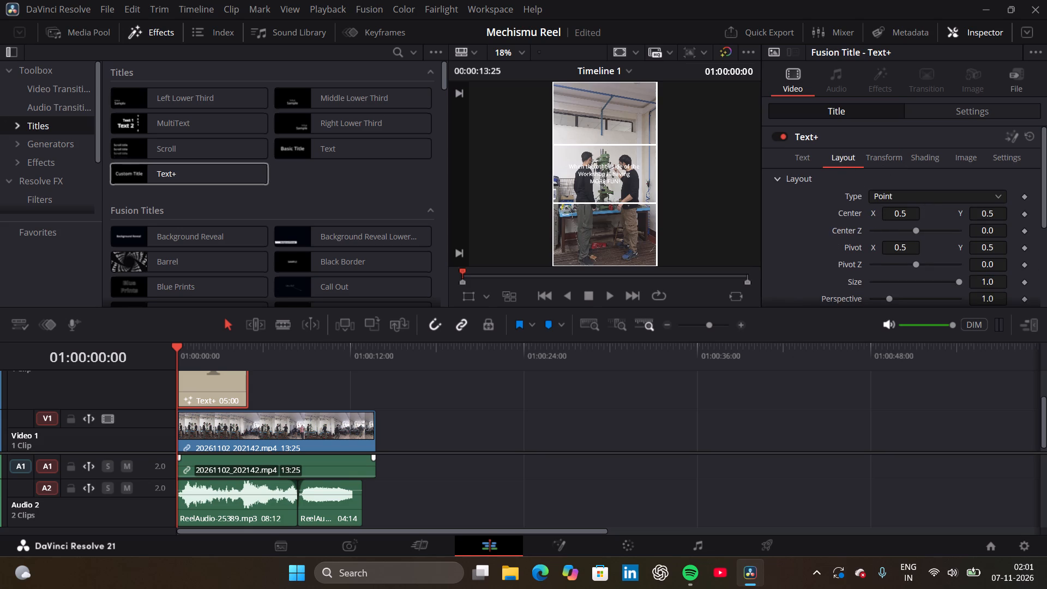
pyautogui.moveTo(994, 214); pyautogui.dragTo(977, 219)
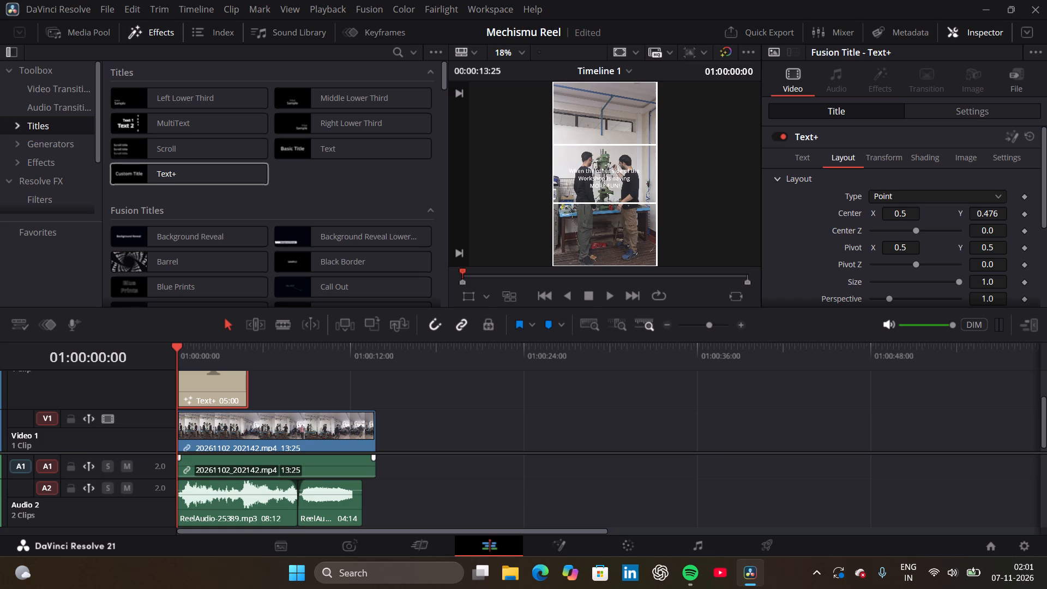
pyautogui.moveTo(974, 214); pyautogui.dragTo(989, 213)
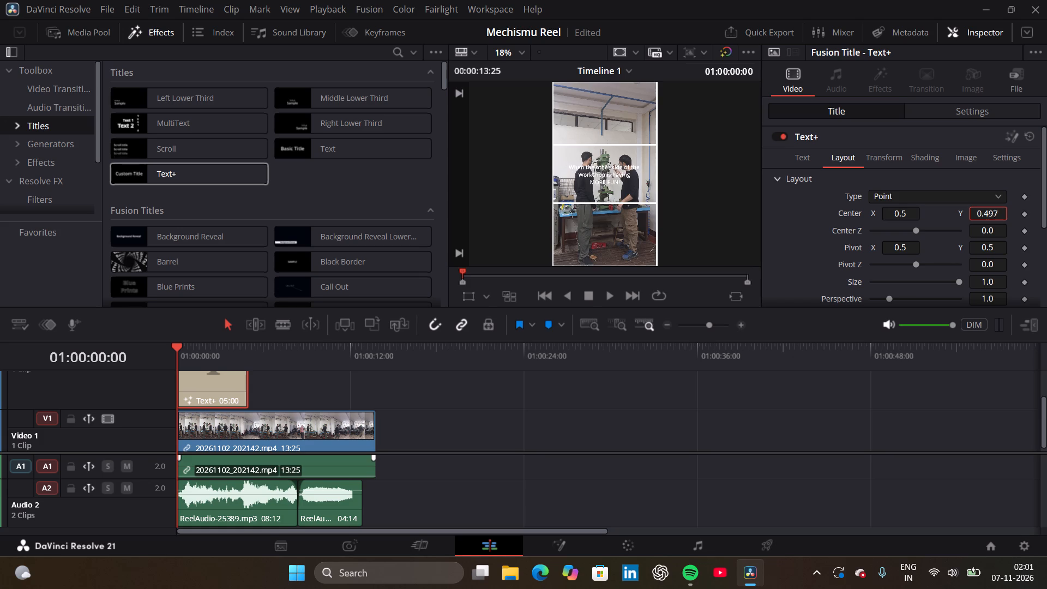
pyautogui.moveTo(989, 213); pyautogui.dragTo(713, 225)
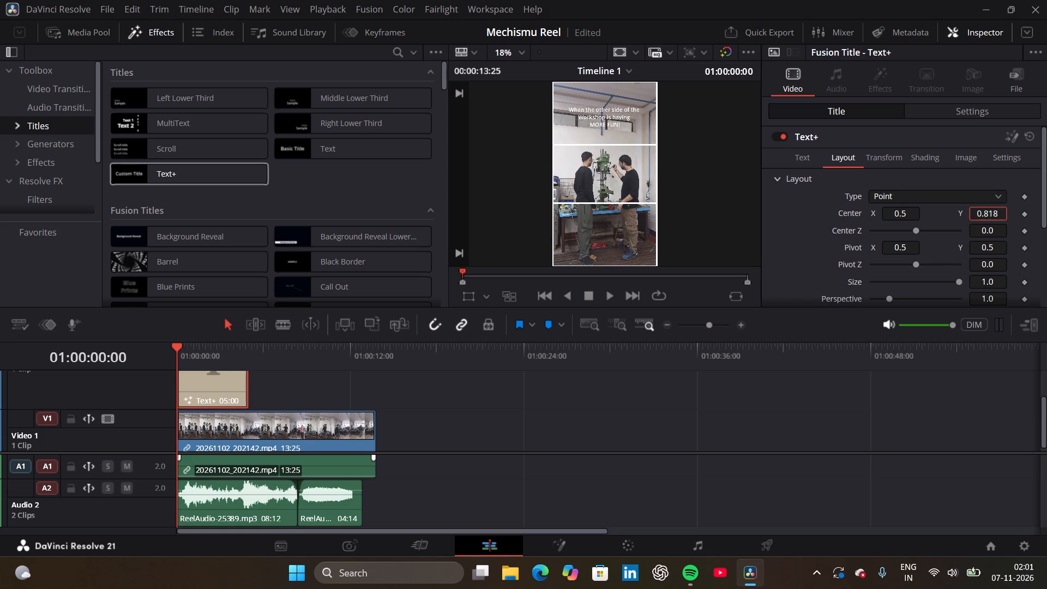
pyautogui.moveTo(713, 225); pyautogui.dragTo(715, 230)
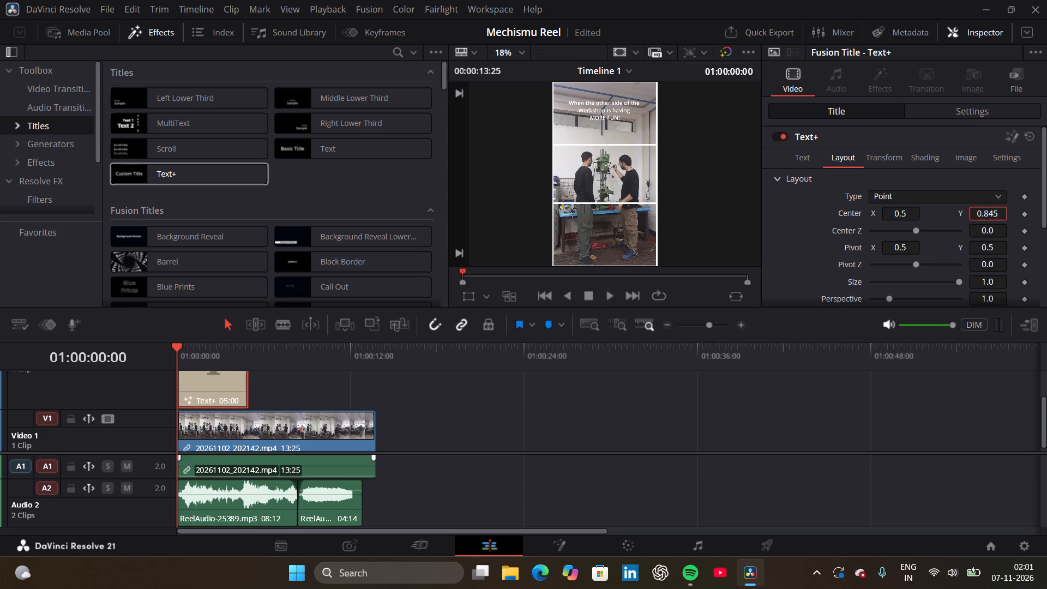
pyautogui.moveTo(715, 230); pyautogui.dragTo(708, 232)
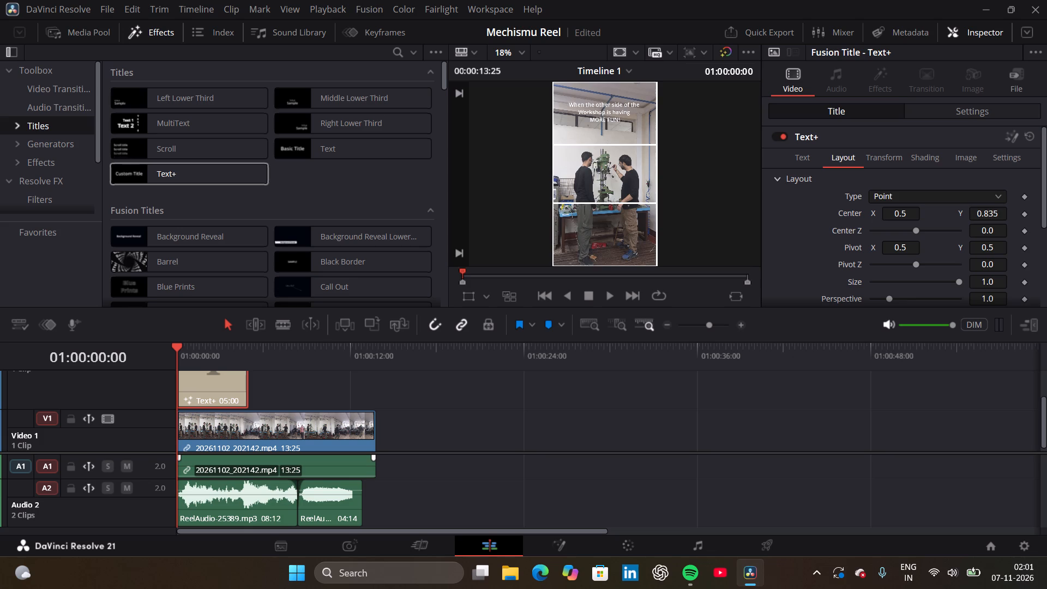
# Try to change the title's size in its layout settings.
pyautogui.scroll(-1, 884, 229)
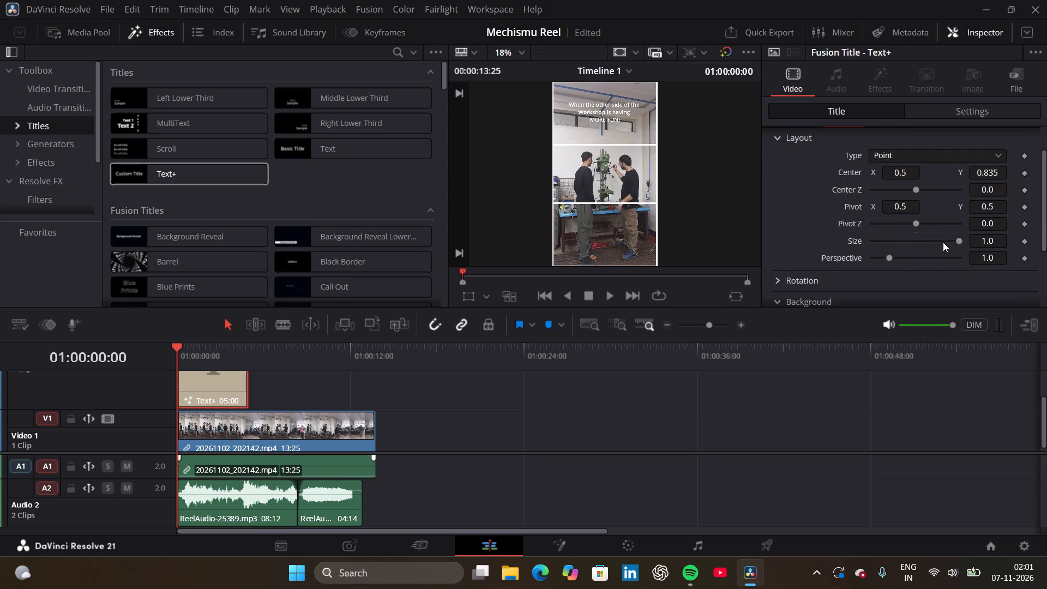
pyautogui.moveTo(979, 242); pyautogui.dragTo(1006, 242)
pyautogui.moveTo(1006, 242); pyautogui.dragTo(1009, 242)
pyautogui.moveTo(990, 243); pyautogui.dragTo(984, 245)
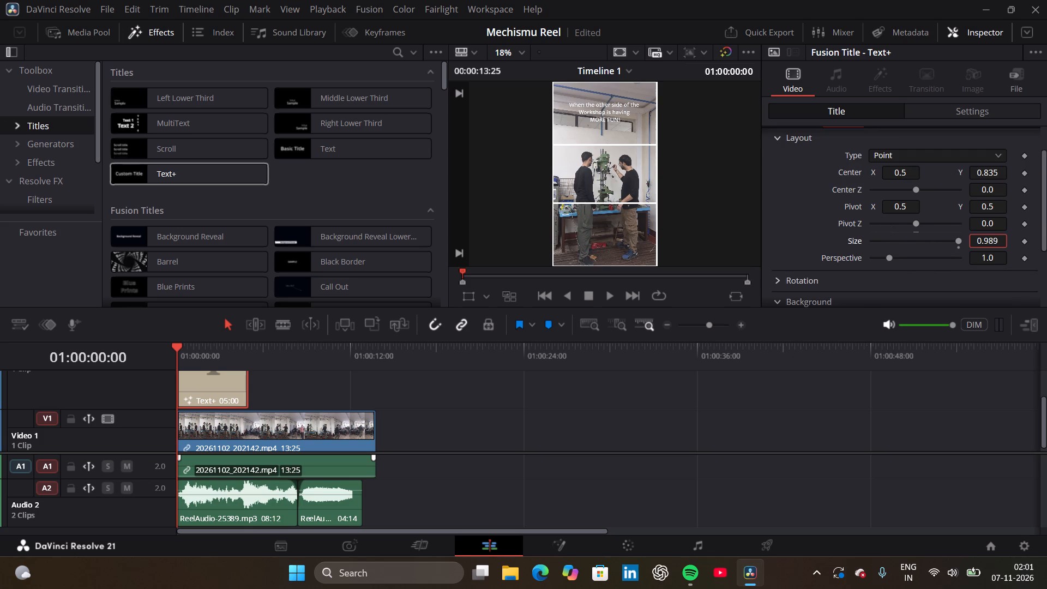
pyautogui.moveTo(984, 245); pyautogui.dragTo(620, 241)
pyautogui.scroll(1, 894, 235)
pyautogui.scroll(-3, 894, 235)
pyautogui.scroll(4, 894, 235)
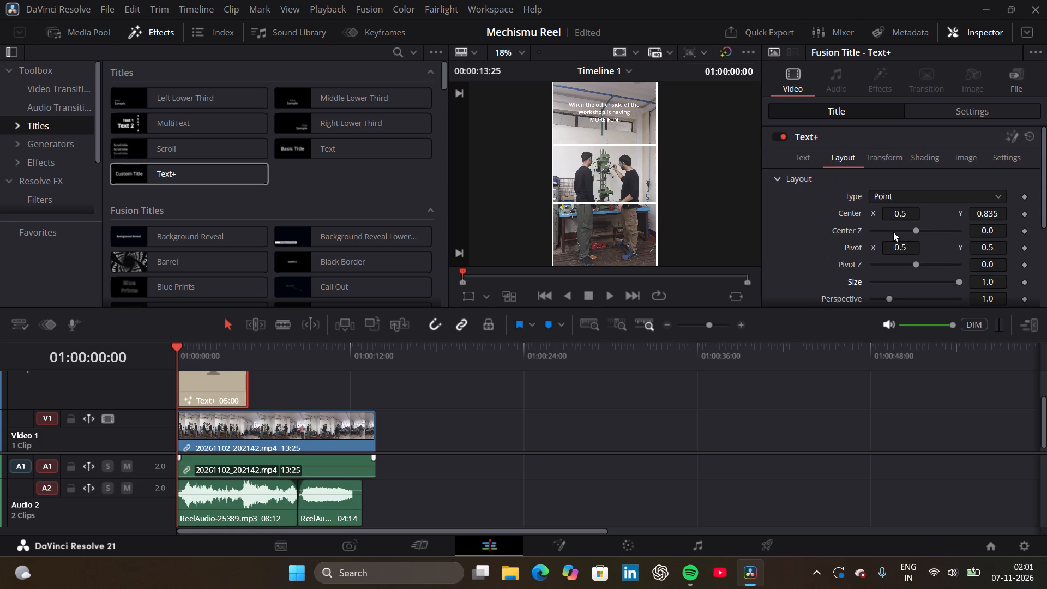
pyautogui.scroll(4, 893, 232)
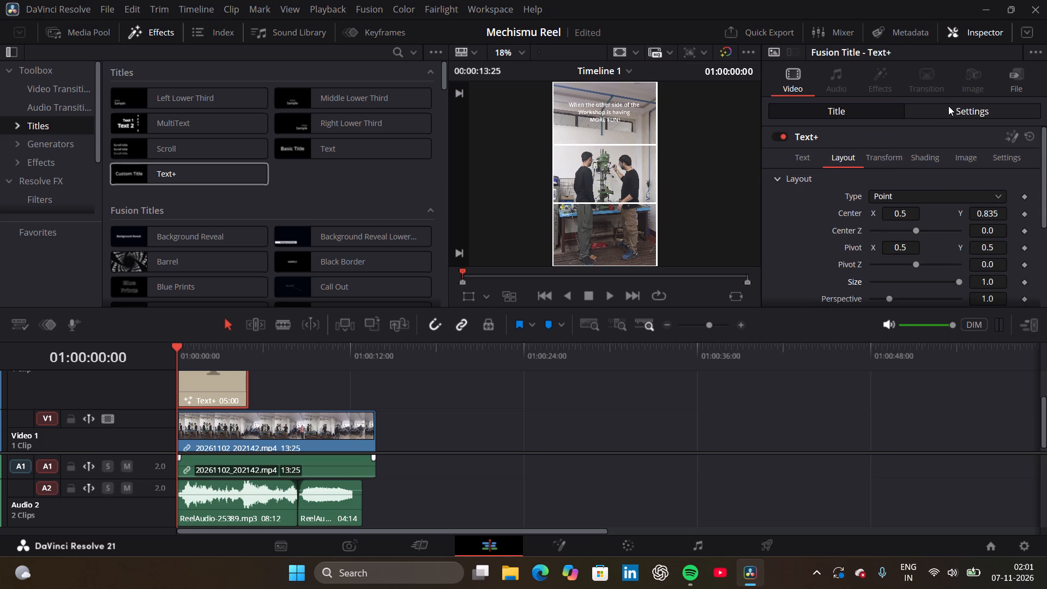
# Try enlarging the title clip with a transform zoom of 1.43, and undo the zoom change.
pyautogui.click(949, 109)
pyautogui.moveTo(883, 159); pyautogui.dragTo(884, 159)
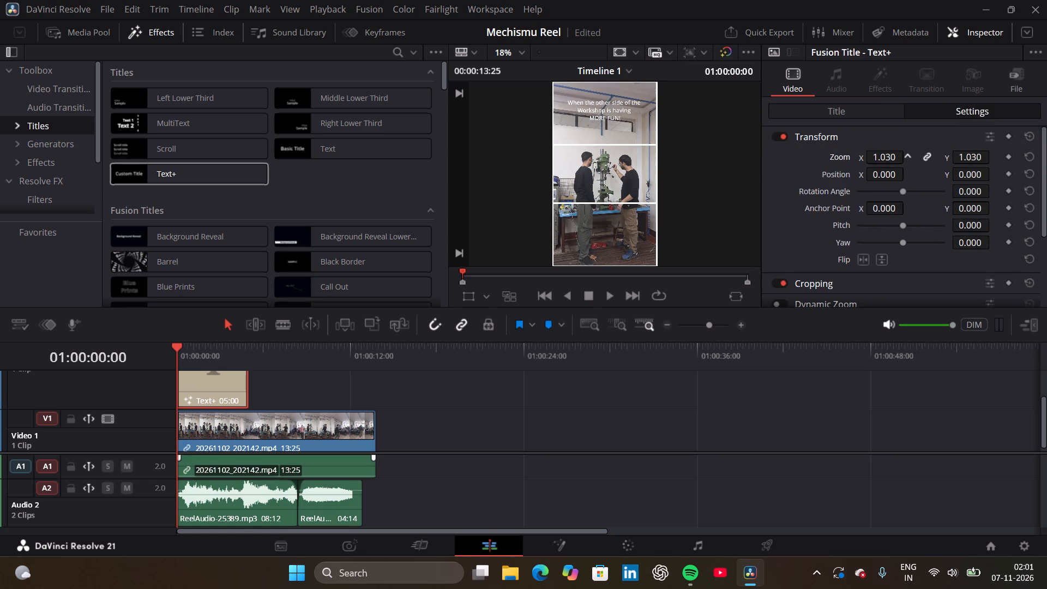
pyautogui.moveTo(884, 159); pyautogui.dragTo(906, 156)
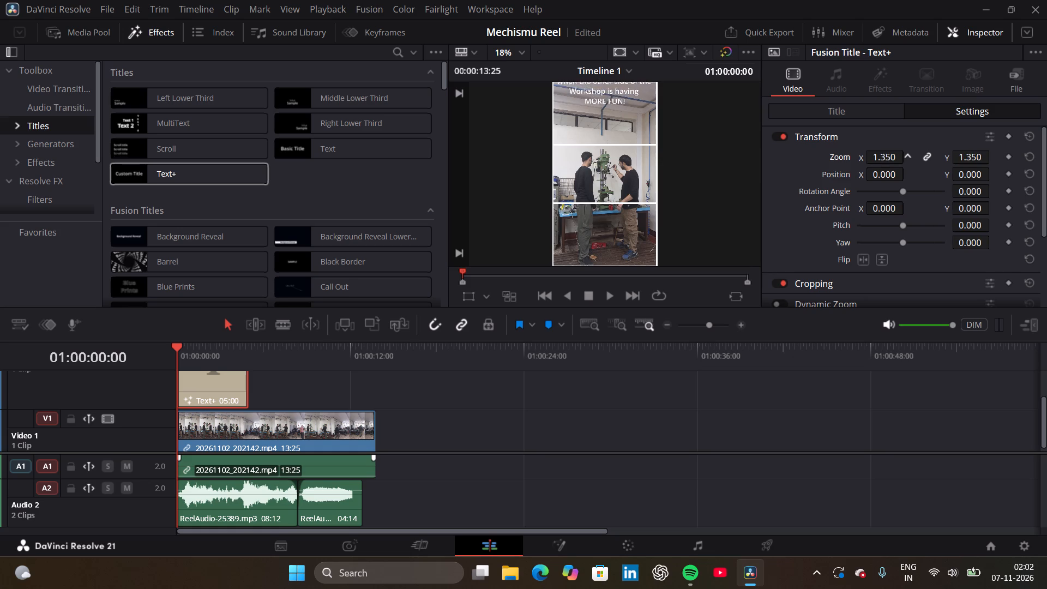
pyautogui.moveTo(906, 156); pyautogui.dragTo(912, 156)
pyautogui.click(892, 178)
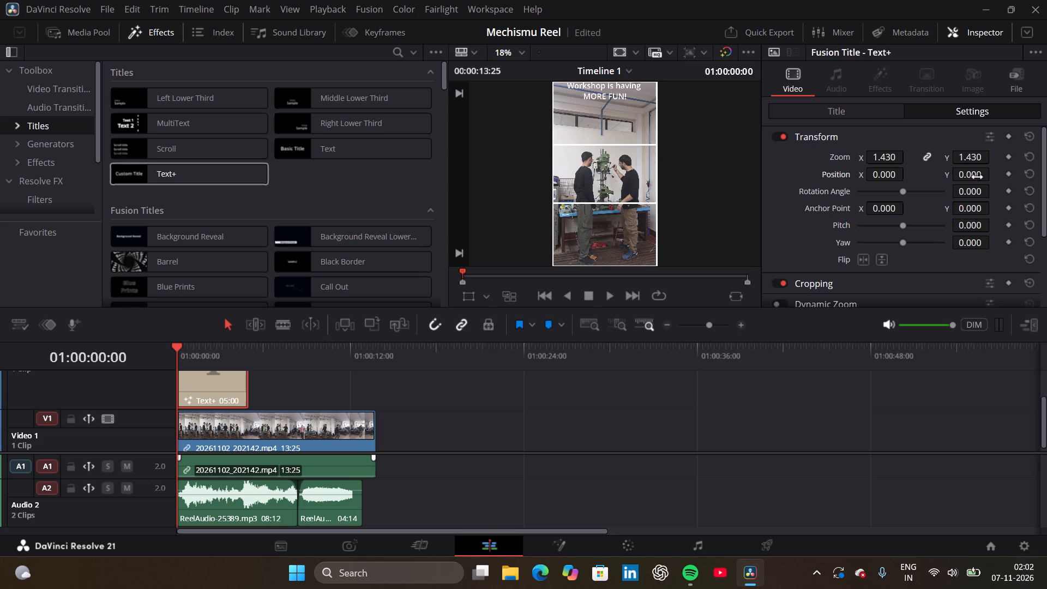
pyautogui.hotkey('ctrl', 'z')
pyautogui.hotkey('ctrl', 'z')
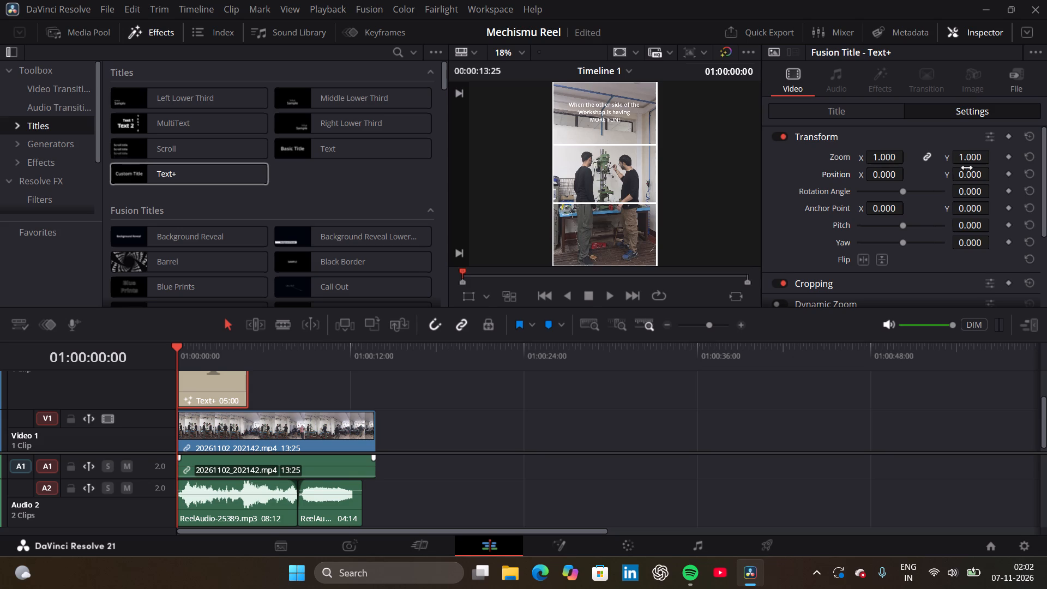
# Enlarge the title clip to a transform zoom of 1.31 and lower it to a Y position of -109.
pyautogui.moveTo(875, 159); pyautogui.dragTo(886, 160)
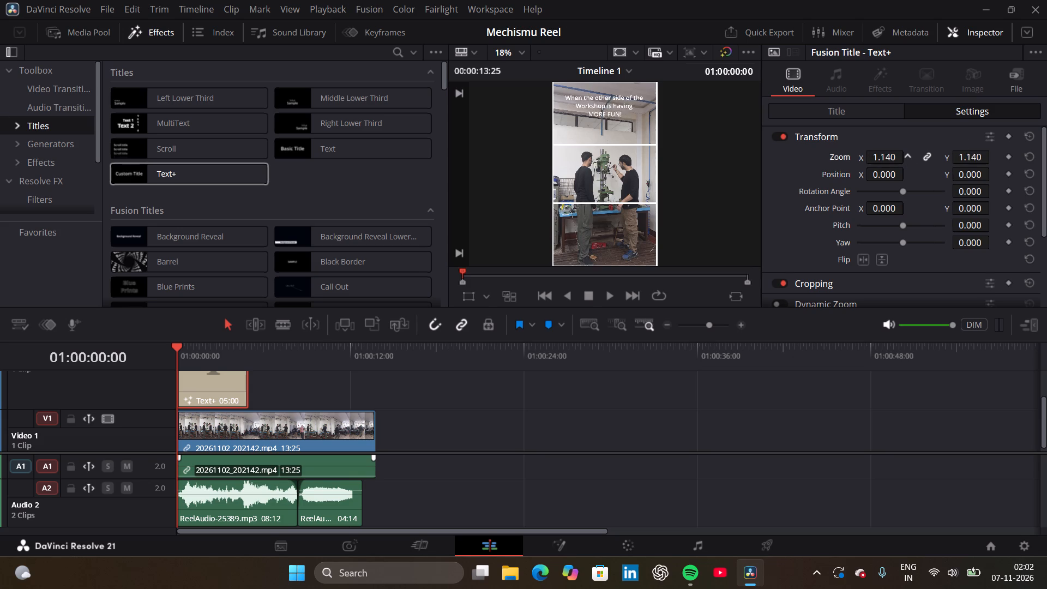
pyautogui.moveTo(886, 160); pyautogui.dragTo(875, 159)
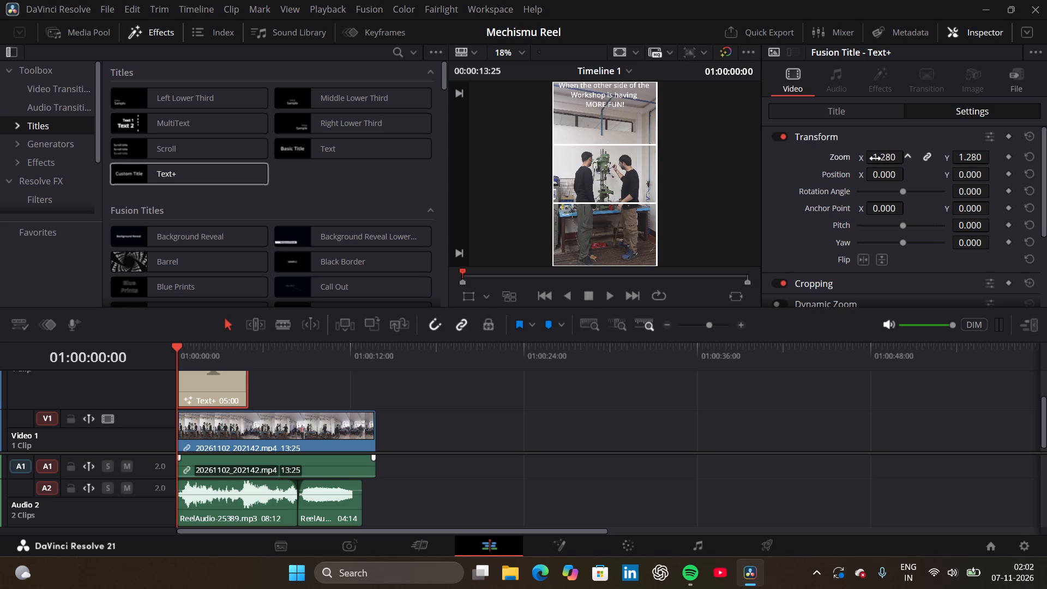
pyautogui.moveTo(875, 159); pyautogui.dragTo(894, 160)
pyautogui.moveTo(967, 178); pyautogui.dragTo(917, 197)
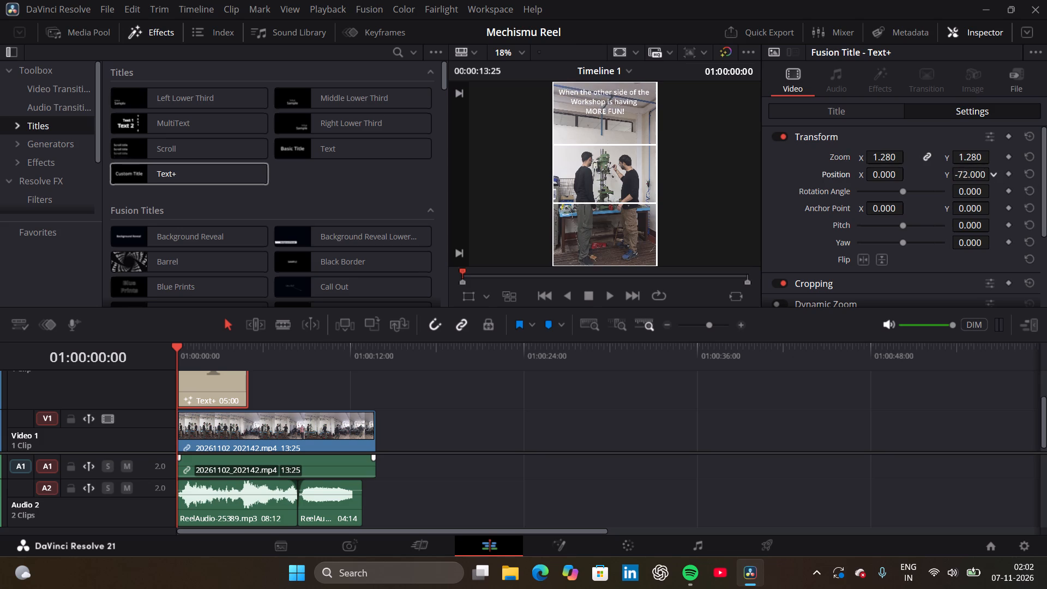
pyautogui.moveTo(917, 197); pyautogui.dragTo(892, 208)
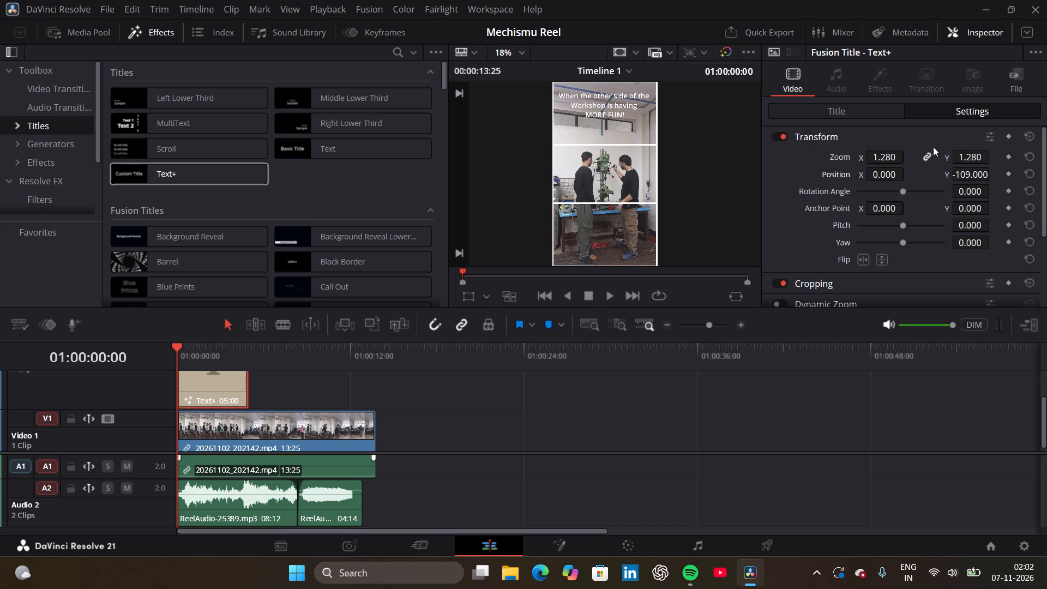
pyautogui.click(880, 158)
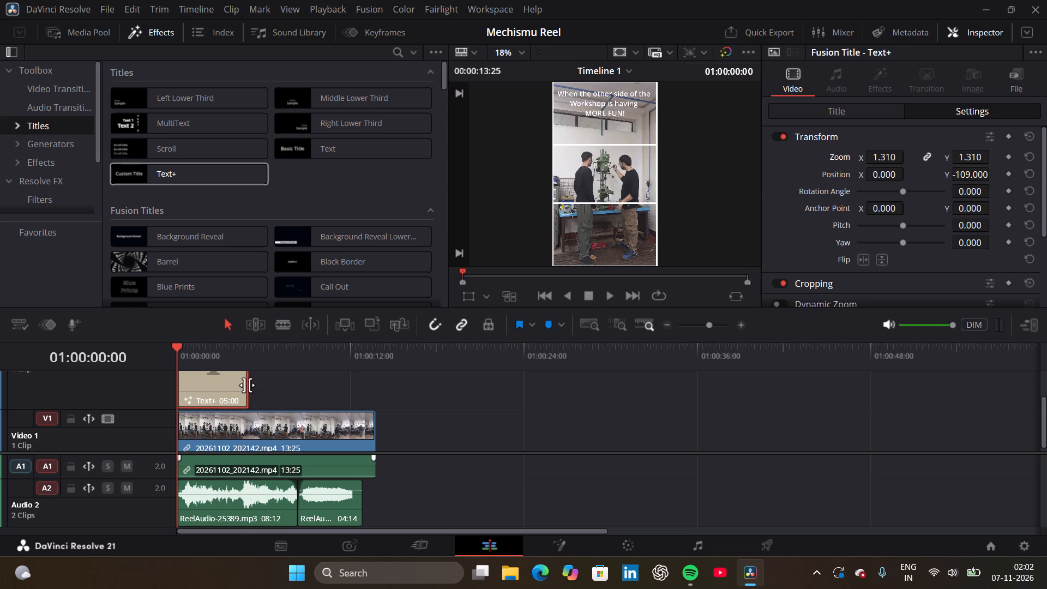
# Extend the Text+ clip's end to the end of the video clip, for a duration of 13:25.
pyautogui.moveTo(247, 384); pyautogui.dragTo(374, 395)
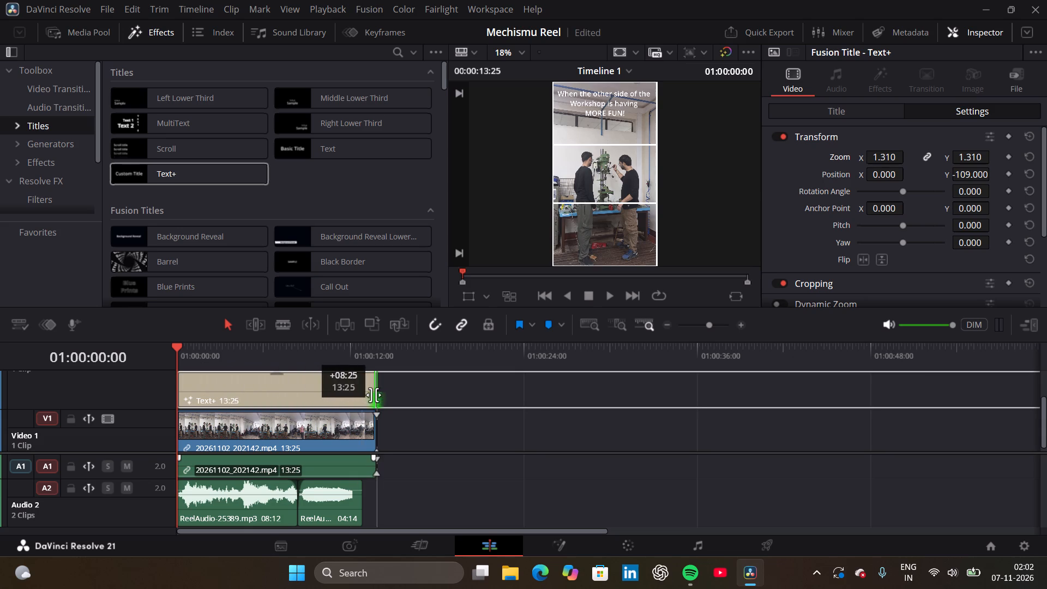
pyautogui.moveTo(374, 395); pyautogui.dragTo(375, 395)
pyautogui.click(275, 394)
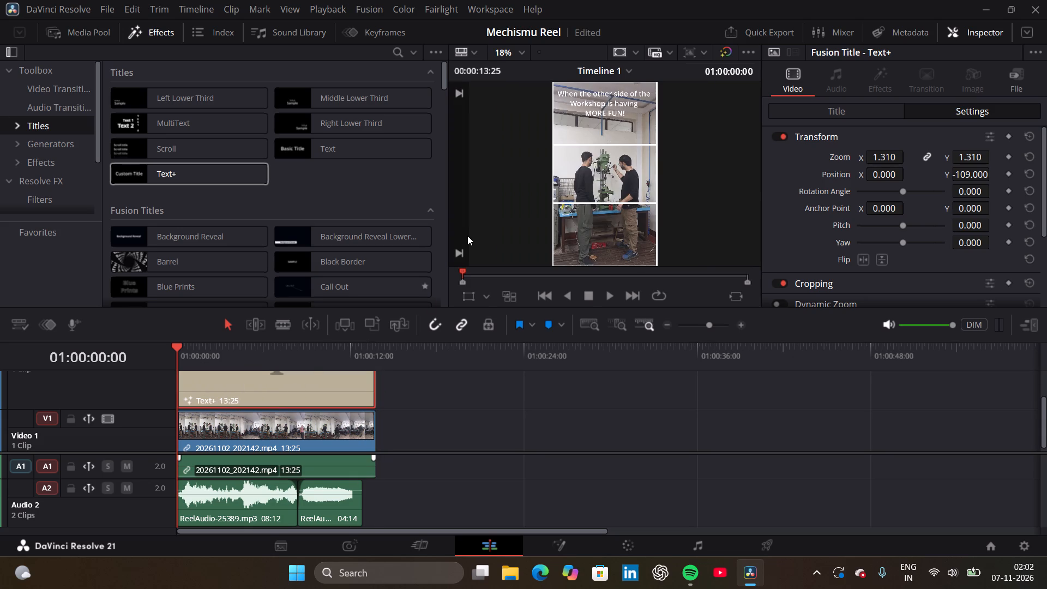
# Rewrite the title text on two lines as "When the other side of the" and "Workshop is having more FUN!".
pyautogui.click(845, 110)
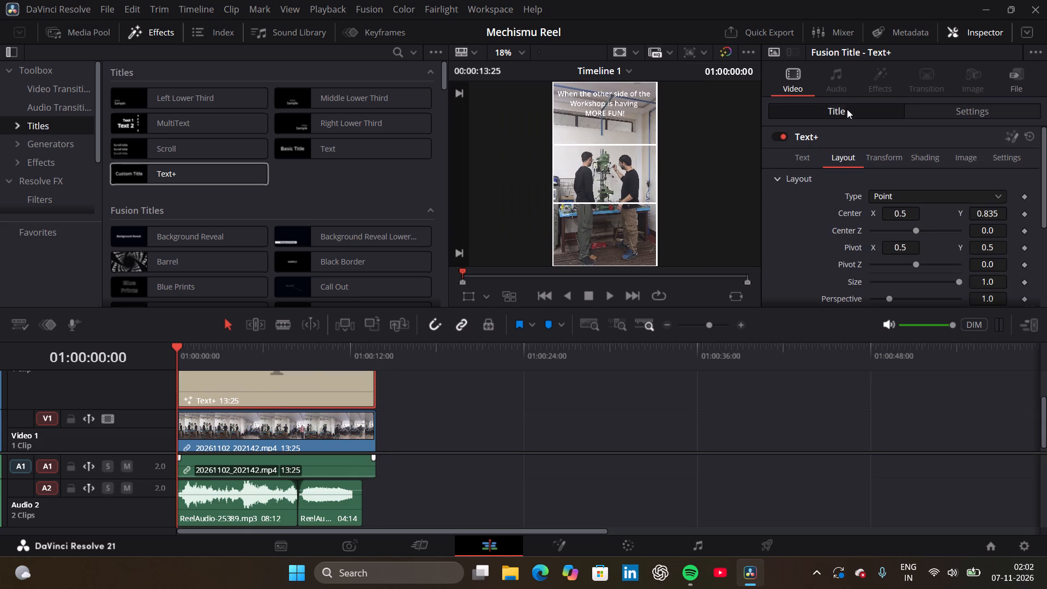
pyautogui.scroll(-2, 856, 191)
pyautogui.scroll(5, 856, 191)
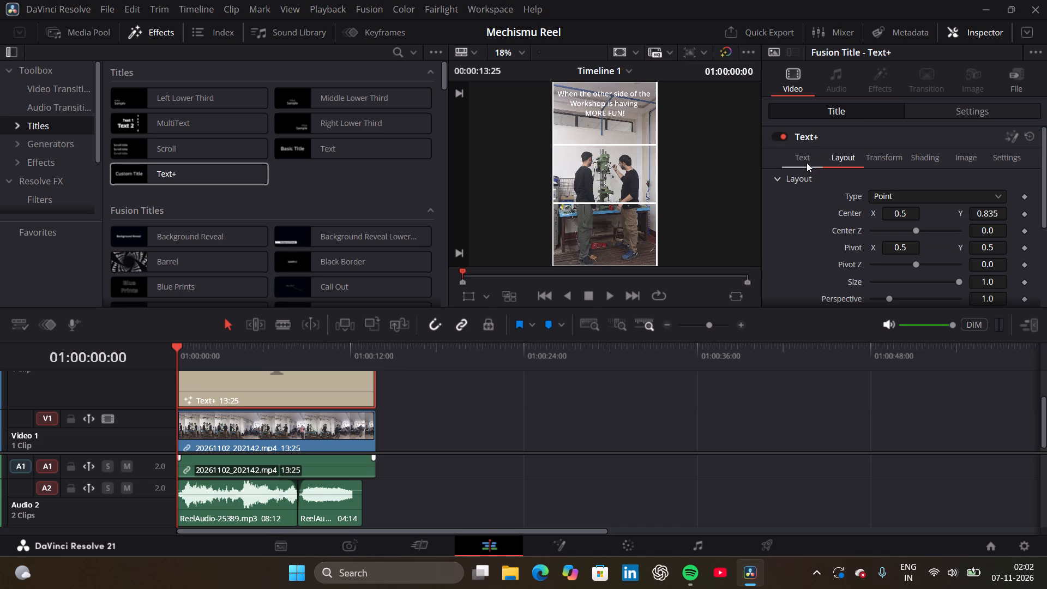
pyautogui.click(807, 162)
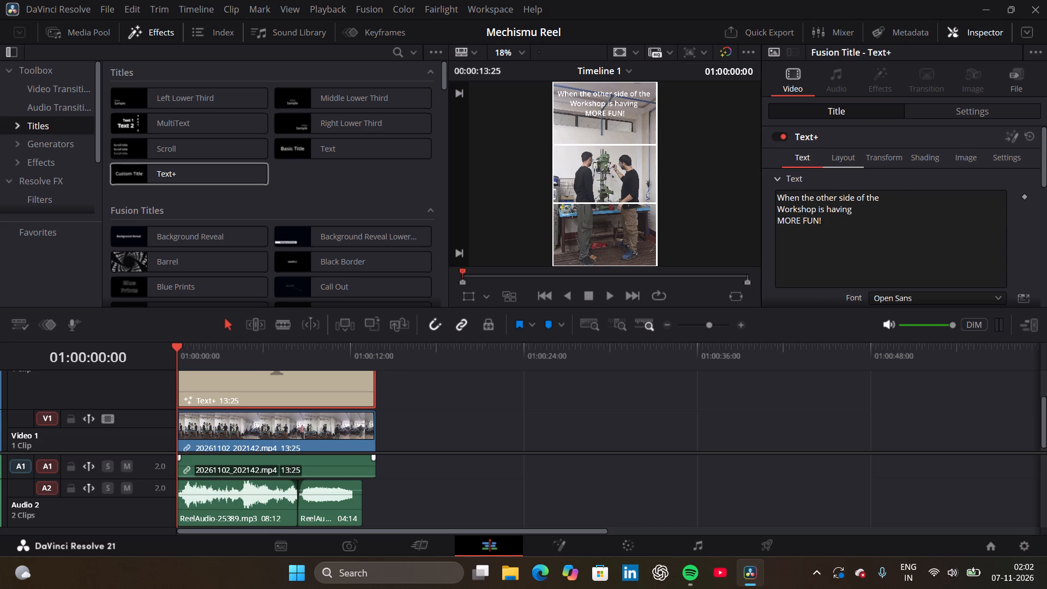
pyautogui.moveTo(800, 223); pyautogui.dragTo(784, 226)
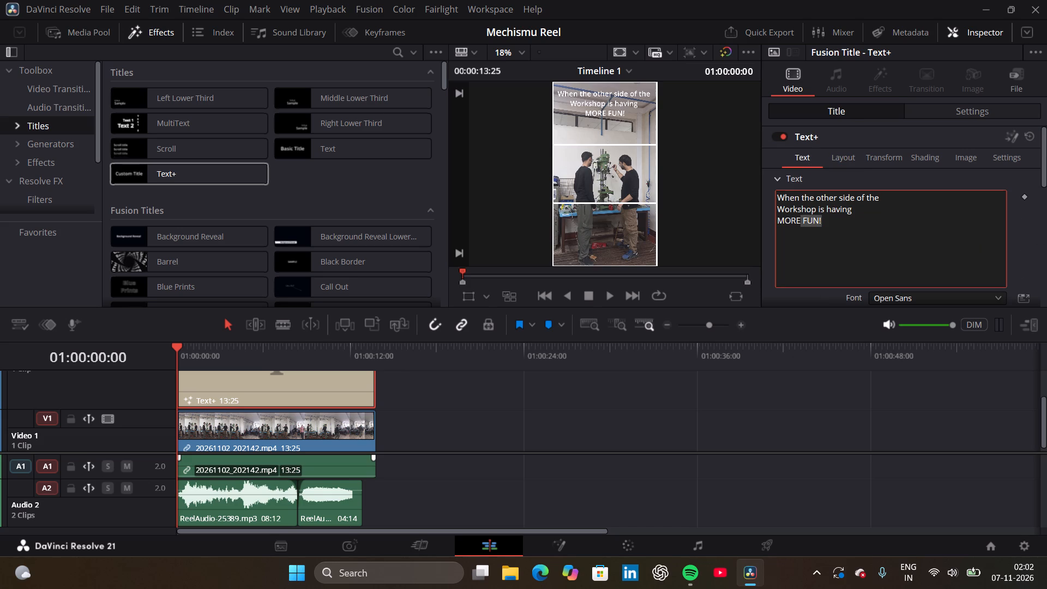
pyautogui.moveTo(784, 226); pyautogui.dragTo(771, 221)
pyautogui.press('BackSpace')
pyautogui.press('BackSpace')
pyautogui.write('mko')
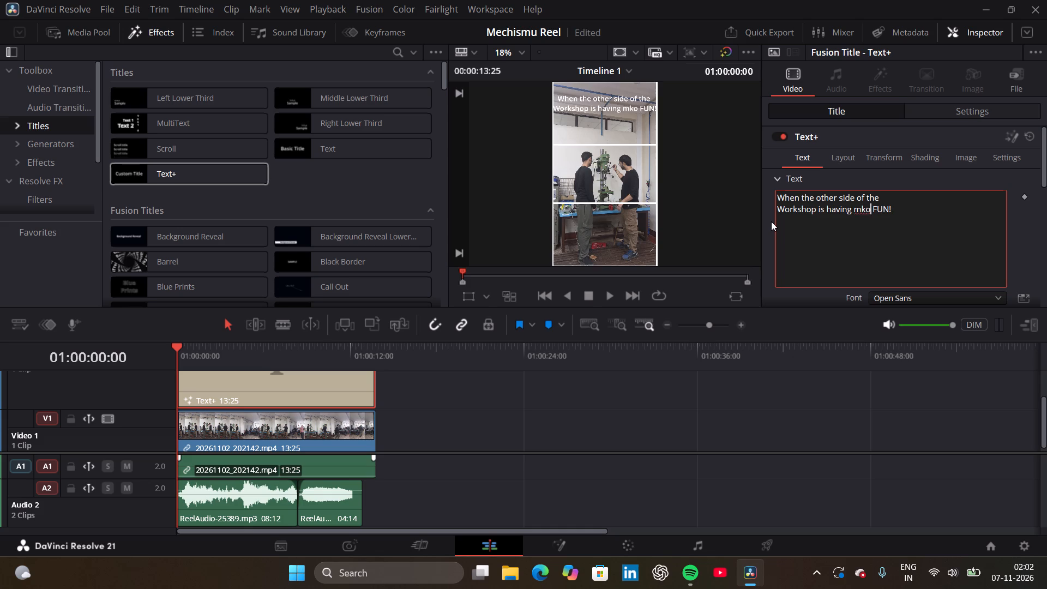
pyautogui.press('BackSpace')
pyautogui.press('BackSpace')
pyautogui.write('ore')
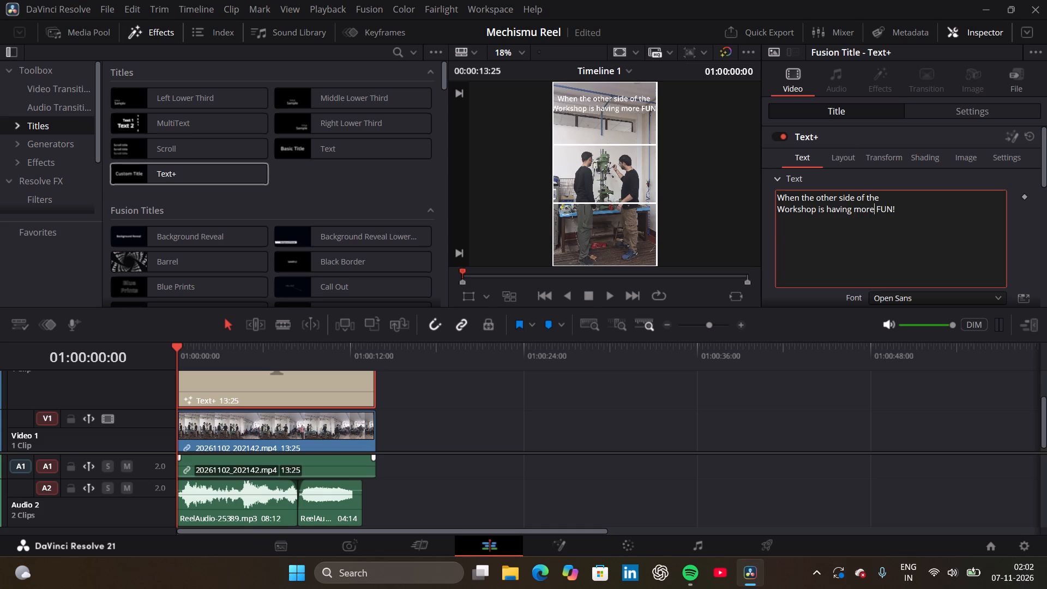
# Reduce the title clip's transform zoom to 1.17 and set its Y position to -24.
pyautogui.click(1015, 157)
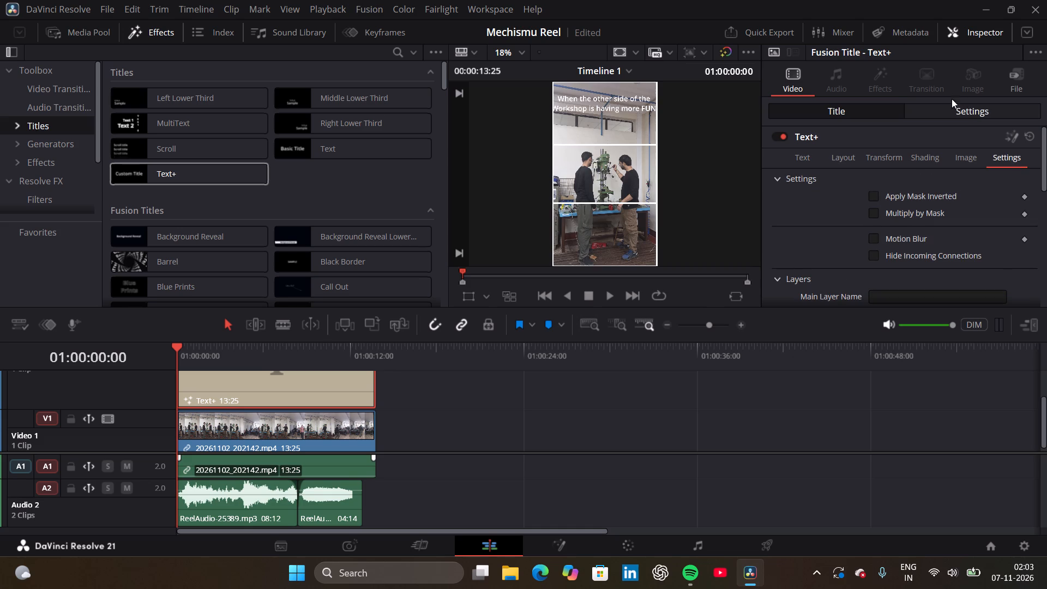
pyautogui.click(954, 106)
pyautogui.moveTo(891, 160); pyautogui.dragTo(880, 161)
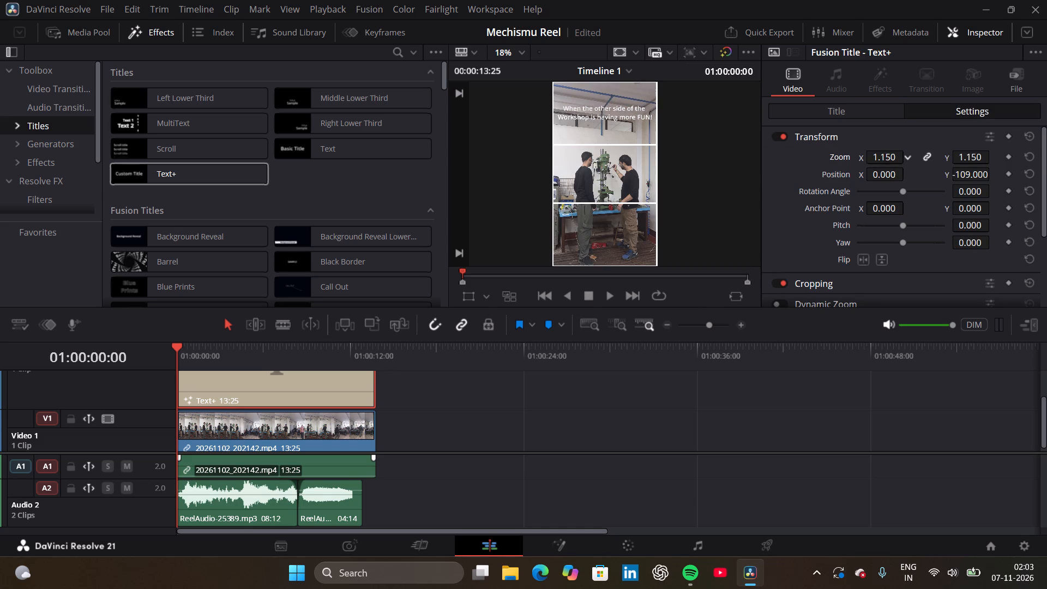
pyautogui.moveTo(880, 161); pyautogui.dragTo(881, 159)
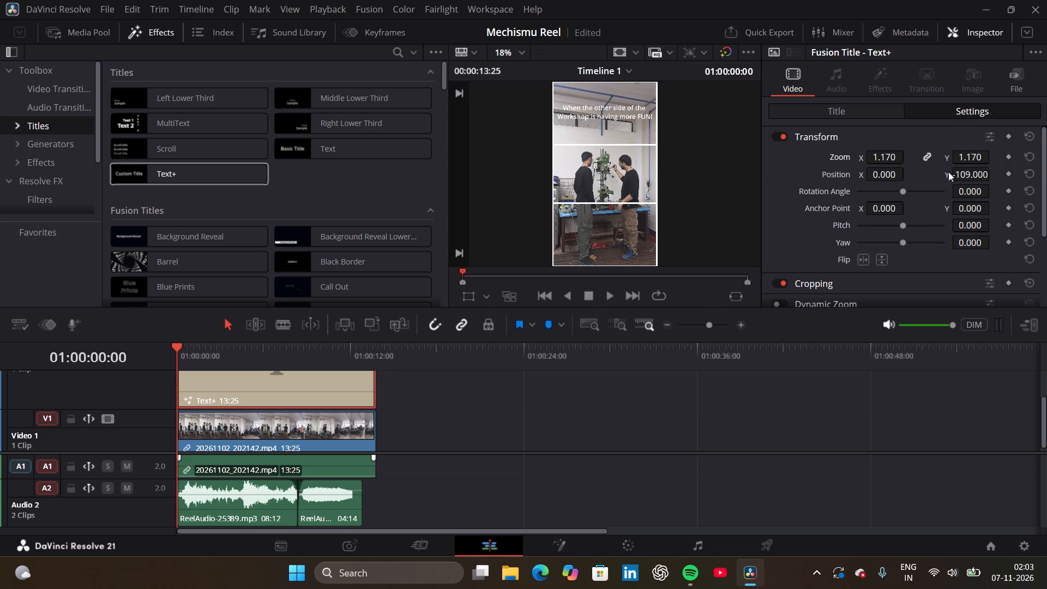
pyautogui.moveTo(958, 174); pyautogui.dragTo(1009, 189)
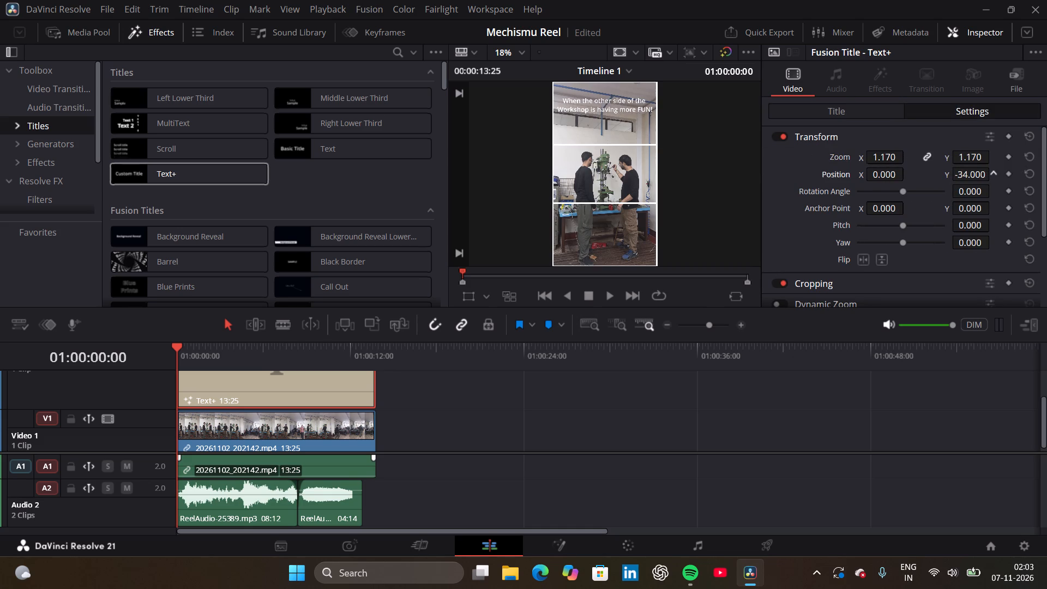
pyautogui.moveTo(1009, 189); pyautogui.dragTo(1009, 189)
pyautogui.moveTo(957, 176); pyautogui.dragTo(973, 179)
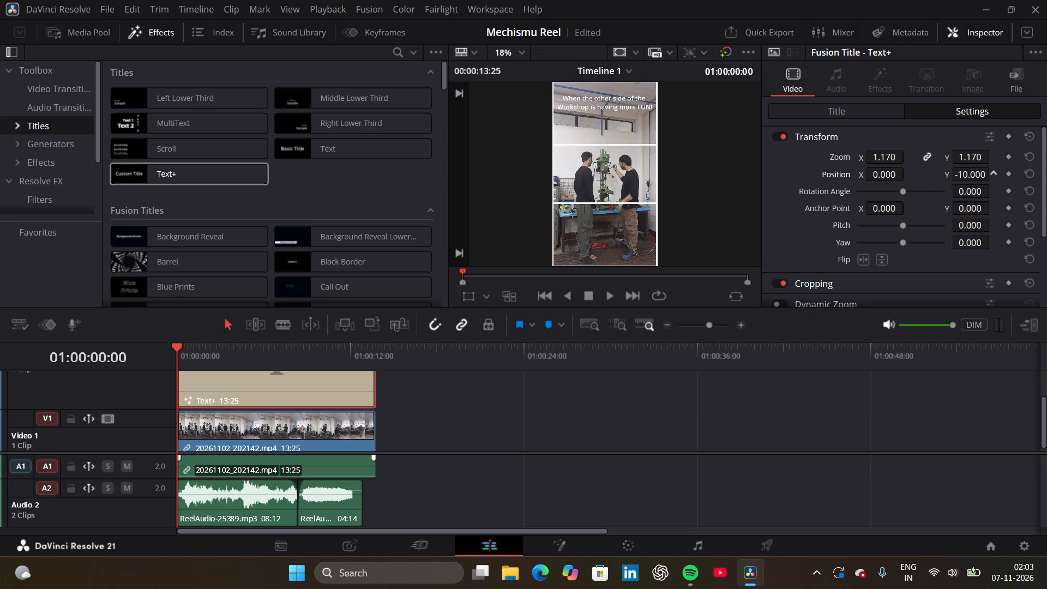
pyautogui.moveTo(973, 179); pyautogui.dragTo(983, 177)
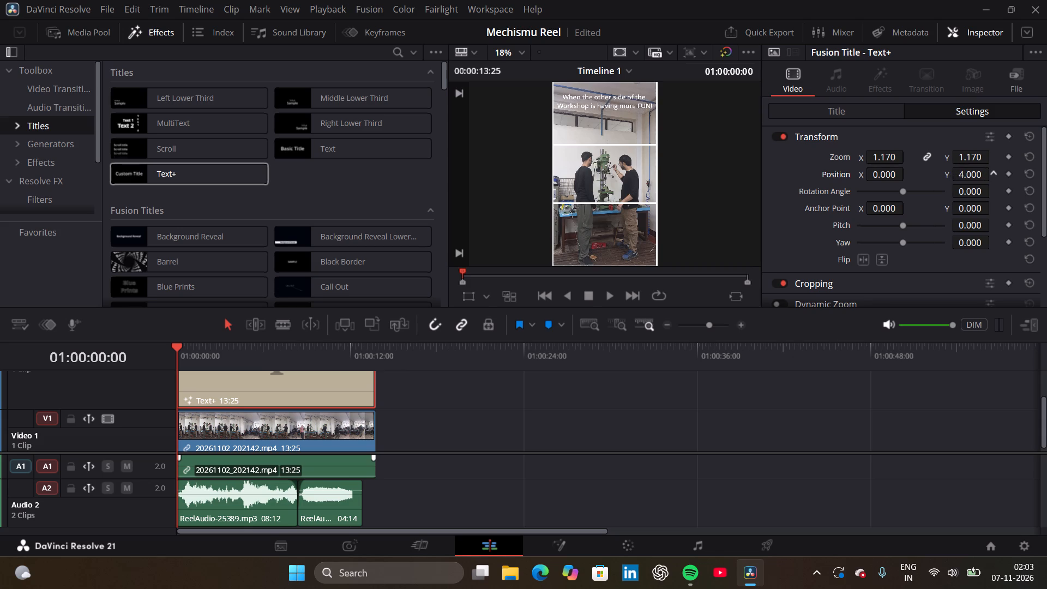
pyautogui.moveTo(983, 177); pyautogui.dragTo(964, 183)
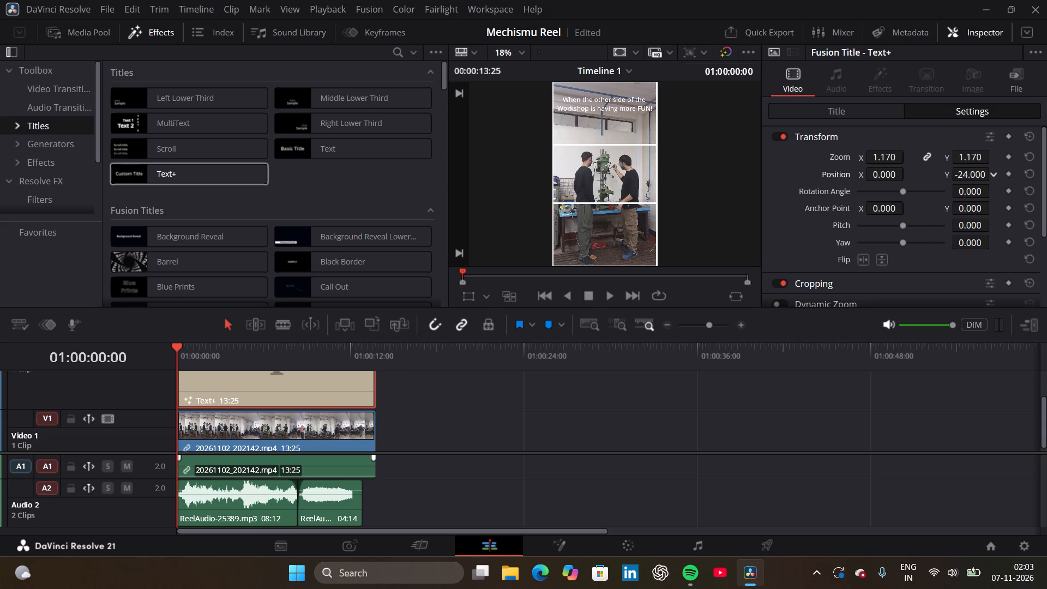
pyautogui.moveTo(964, 183); pyautogui.dragTo(965, 183)
# Preview alternative fonts on the title text, keeping Open Sans as the font.
pyautogui.click(810, 115)
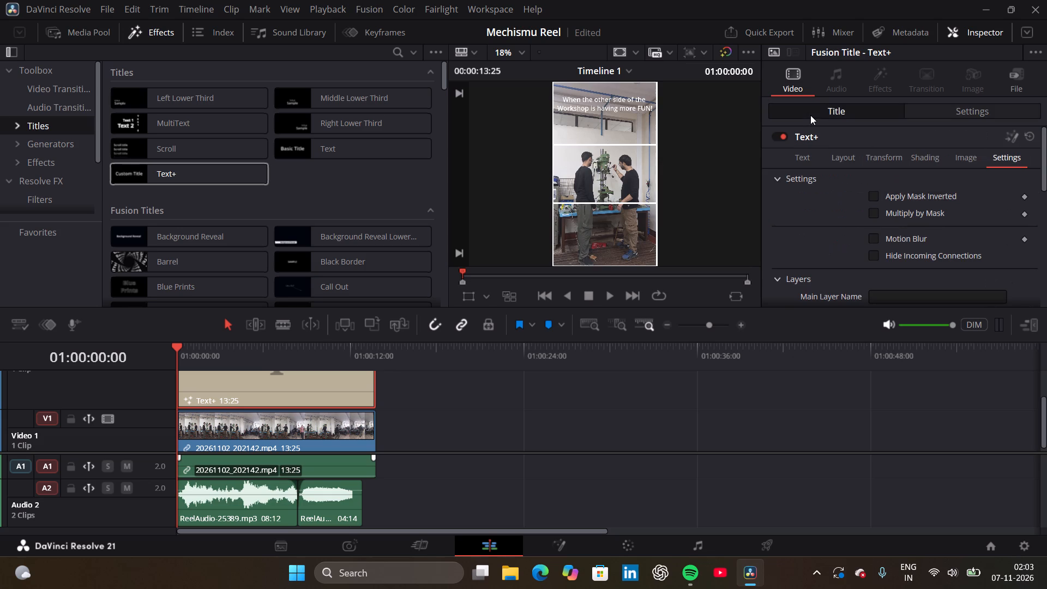
pyautogui.click(803, 155)
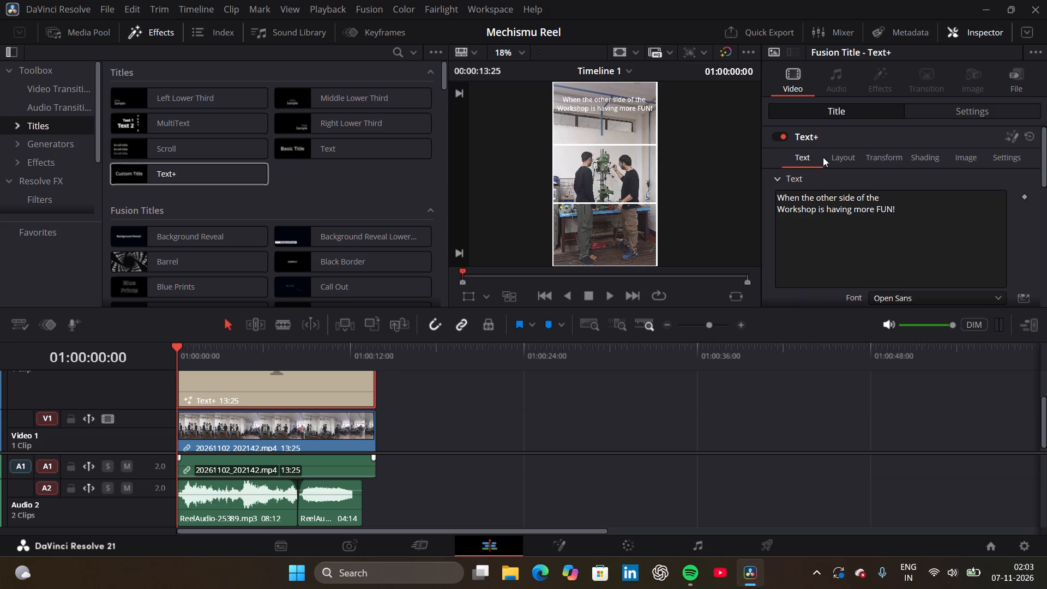
pyautogui.click(849, 160)
pyautogui.click(813, 162)
pyautogui.click(997, 298)
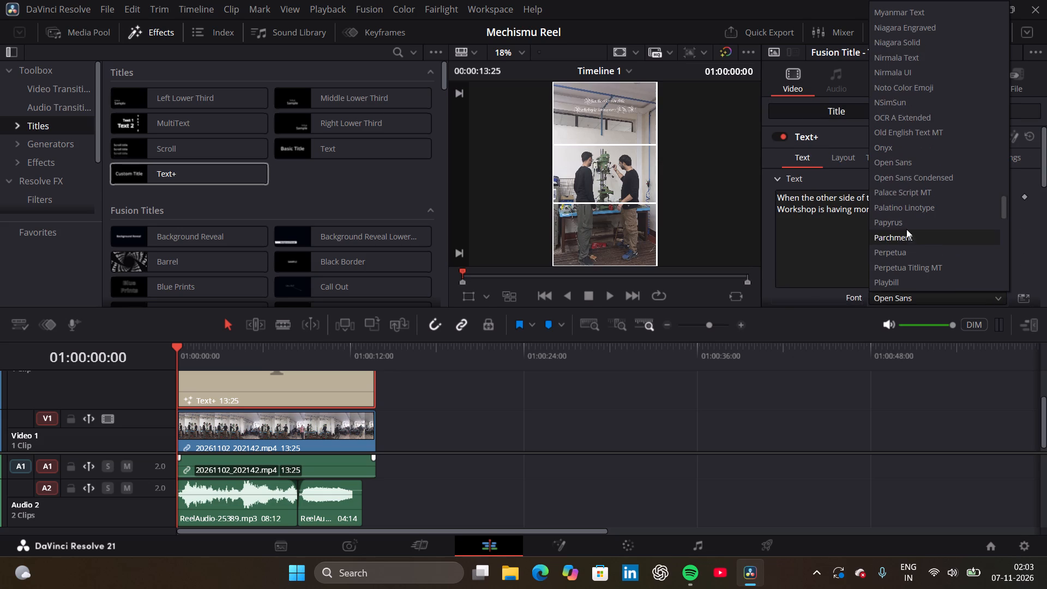
pyautogui.click(892, 160)
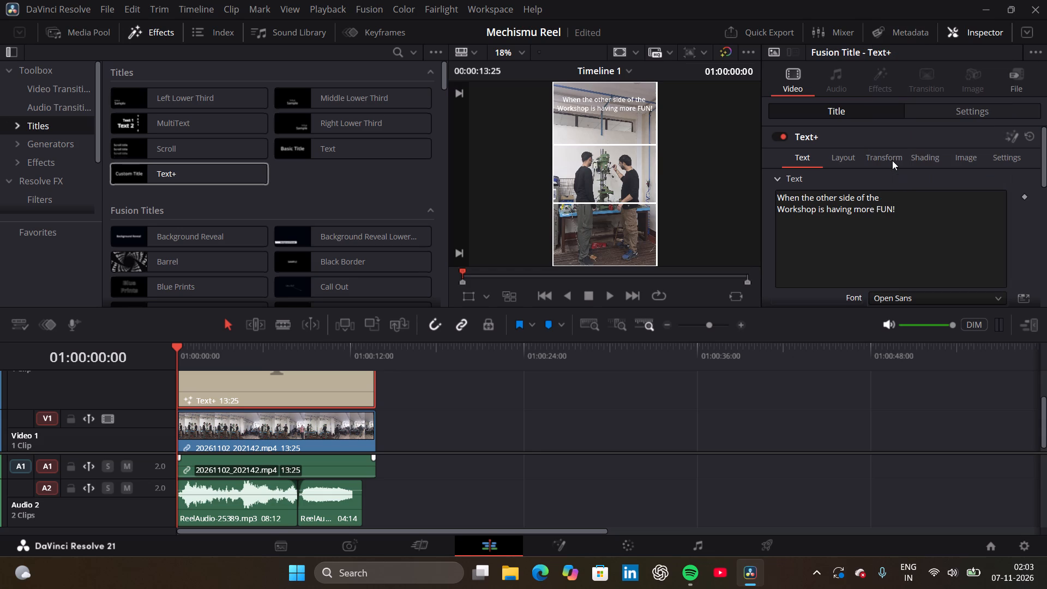
pyautogui.scroll(-1, 878, 244)
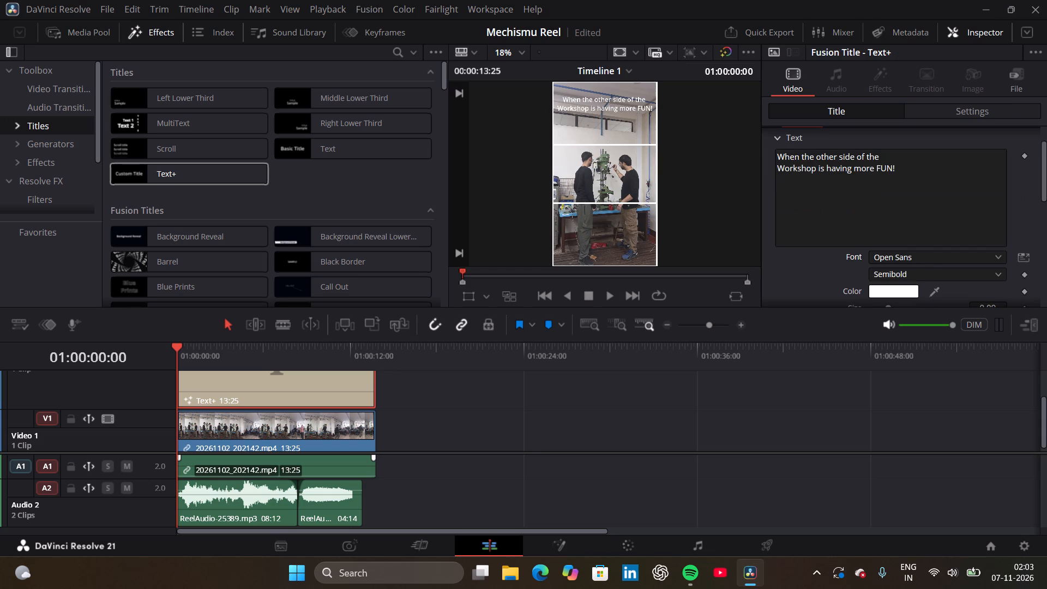
pyautogui.click(931, 259)
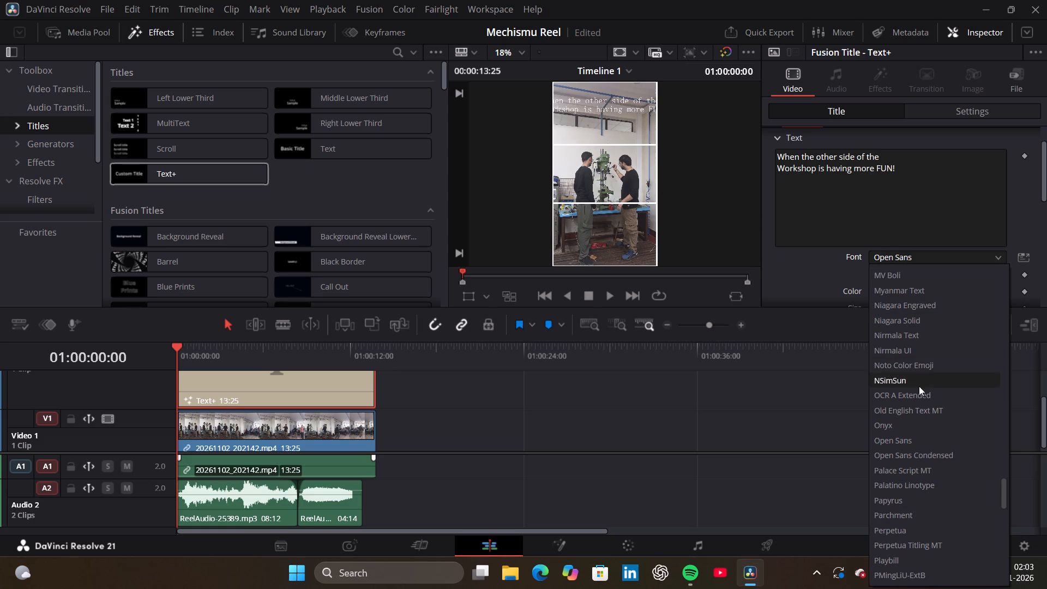
pyautogui.scroll(-8, 913, 377)
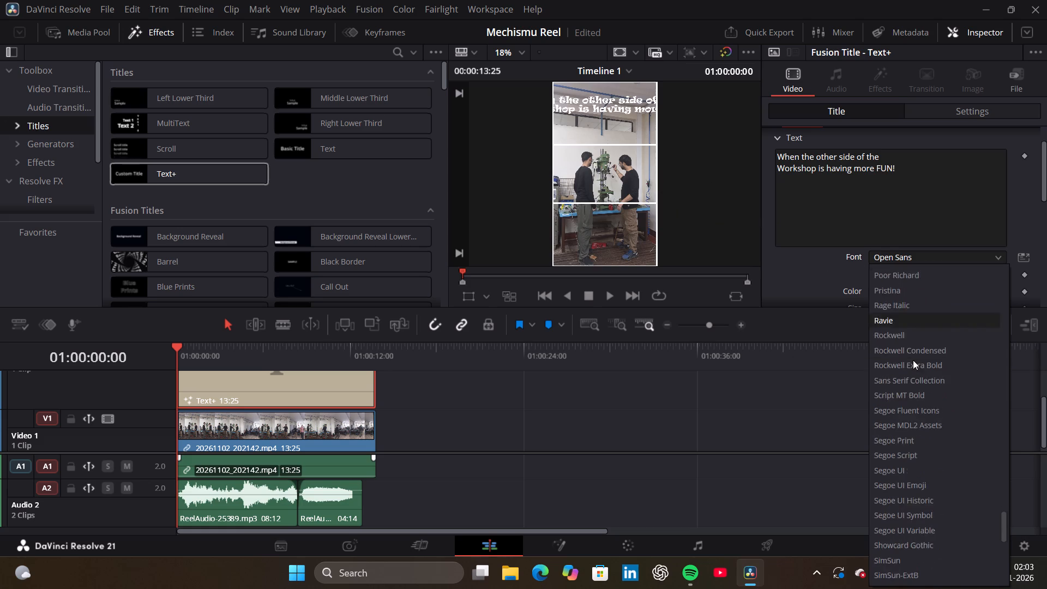
pyautogui.scroll(8, 911, 354)
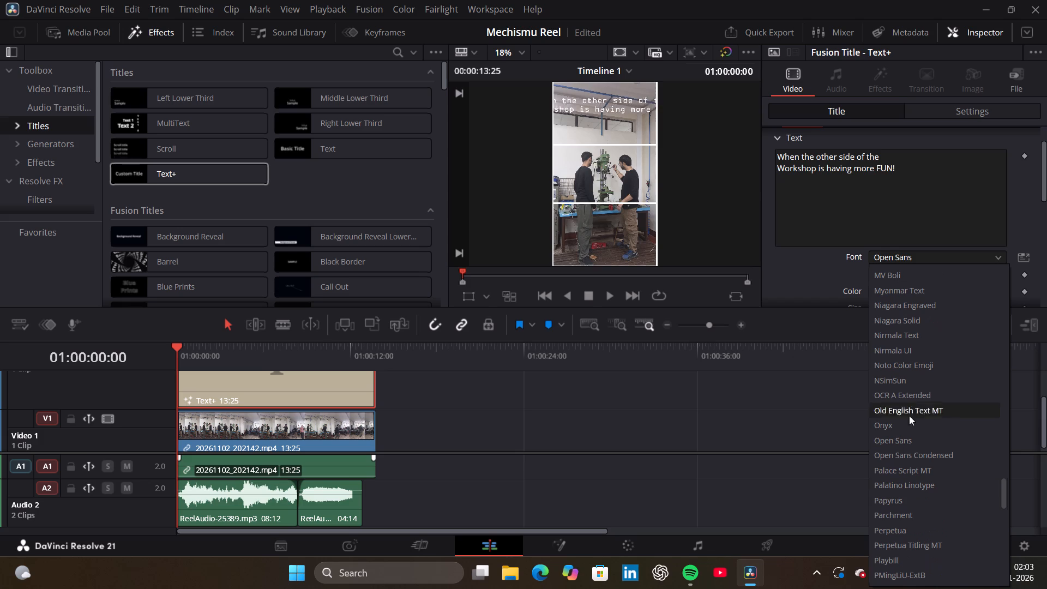
pyautogui.click(911, 439)
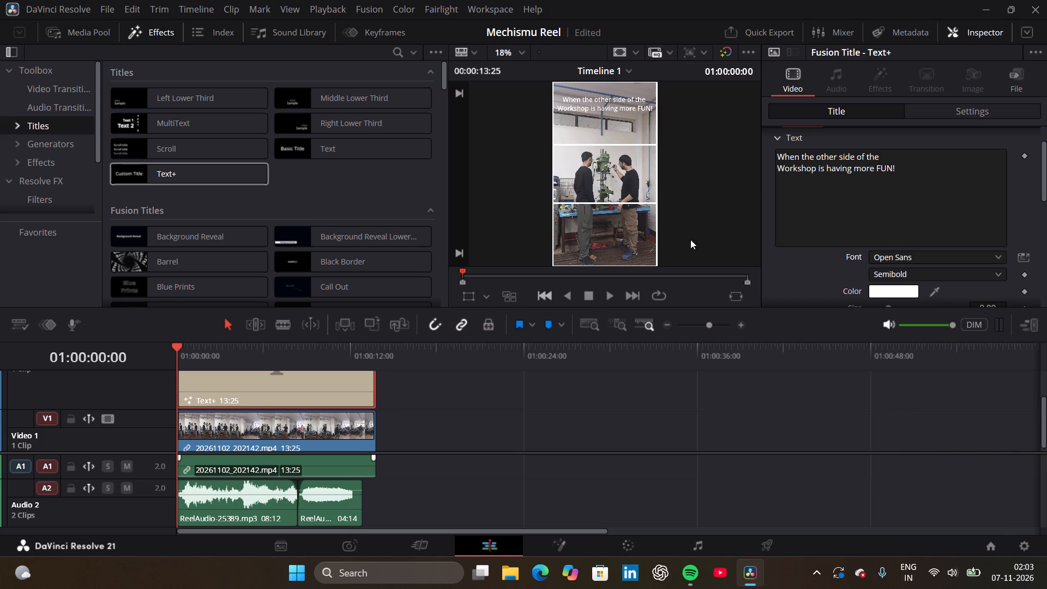
# Play the whole reel in full-screen preview to check the title, and return to the edit view.
pyautogui.press('p')
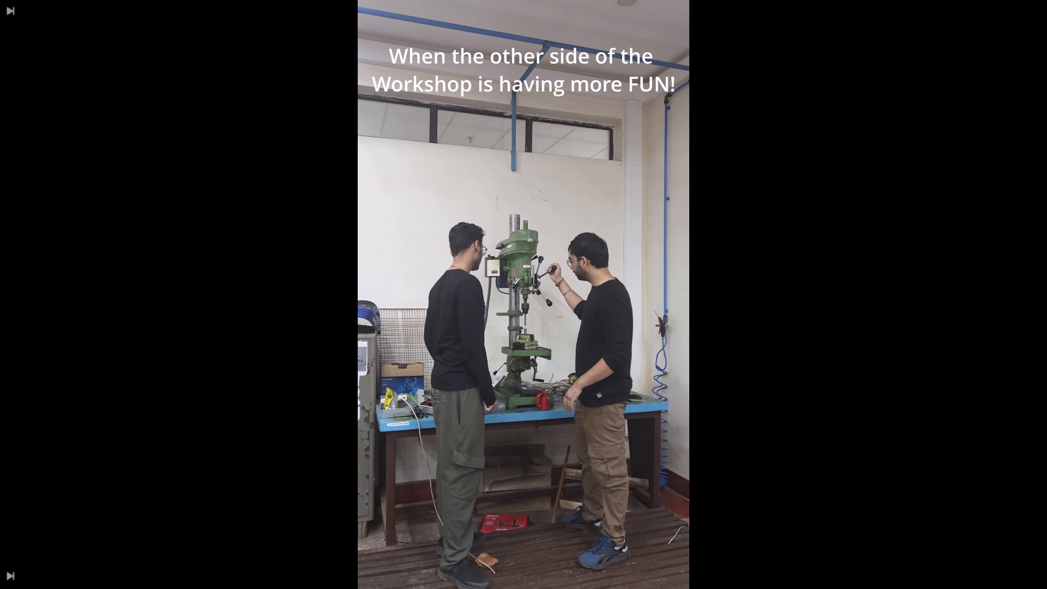
pyautogui.press('space')
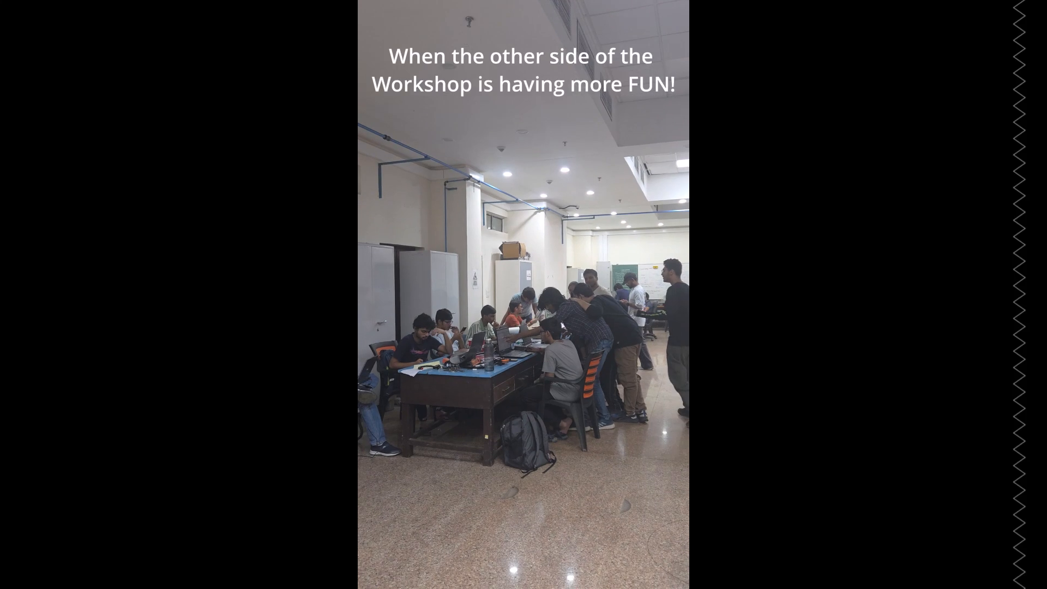
pyautogui.press('Escape')
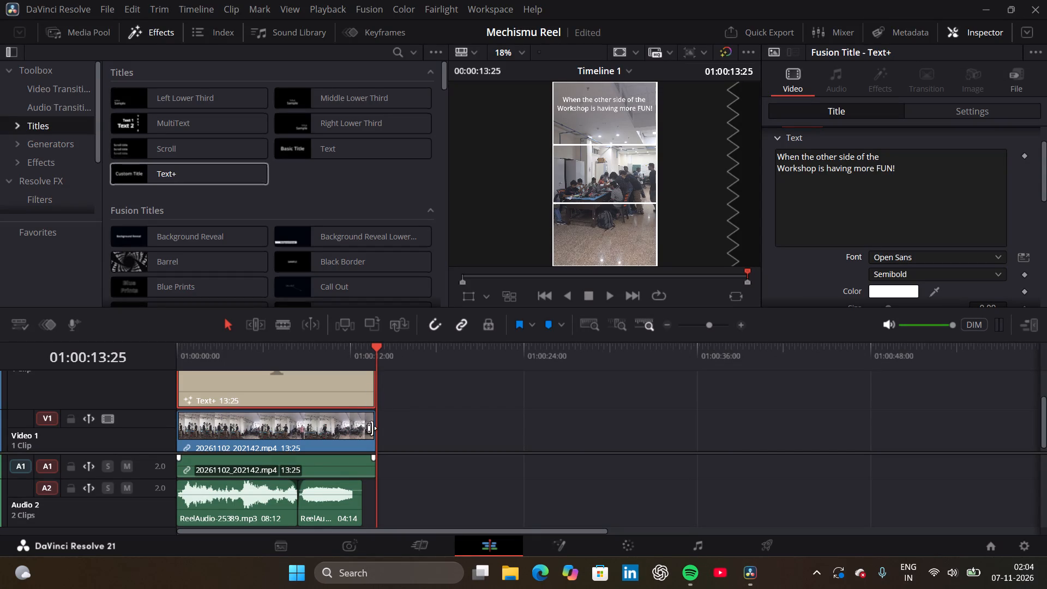
# Trim the ends of the video clip and the Text+ clip to the end of the reel audio, for a duration of 12:26.
pyautogui.moveTo(372, 428); pyautogui.dragTo(369, 429)
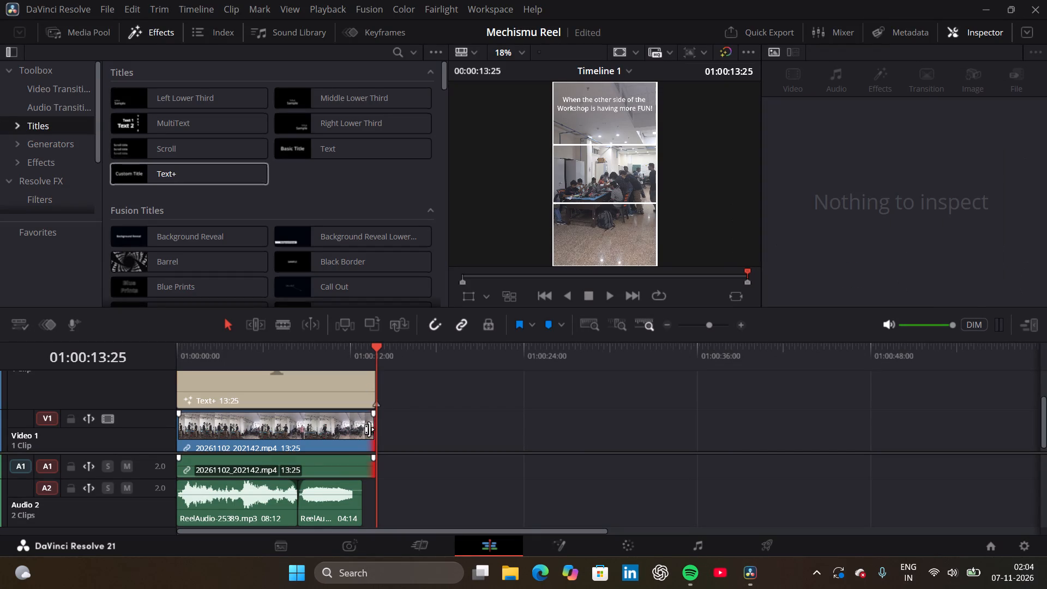
pyautogui.moveTo(369, 429); pyautogui.dragTo(361, 432)
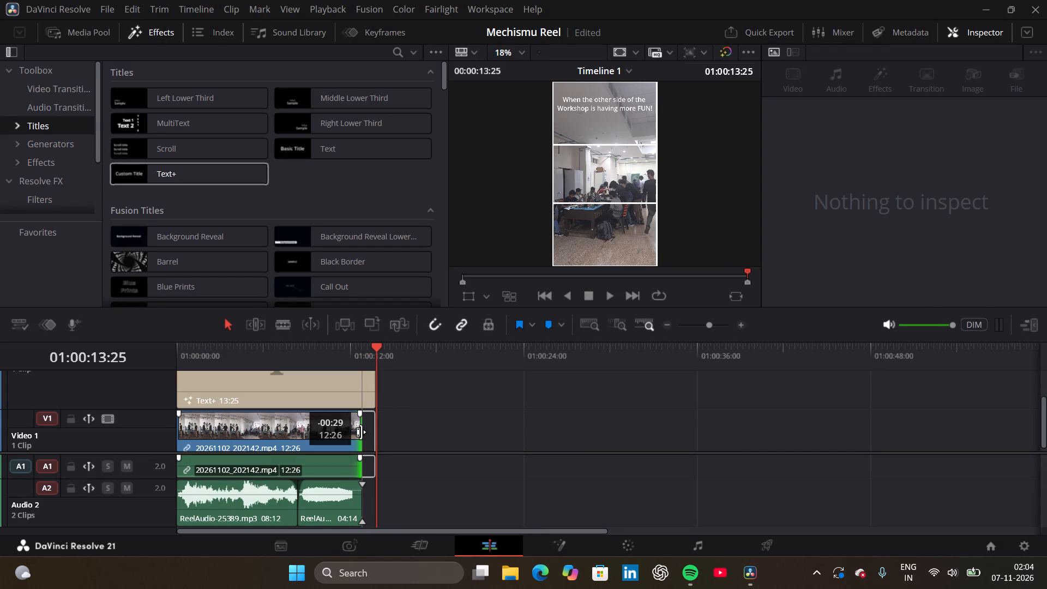
pyautogui.moveTo(361, 432); pyautogui.dragTo(360, 432)
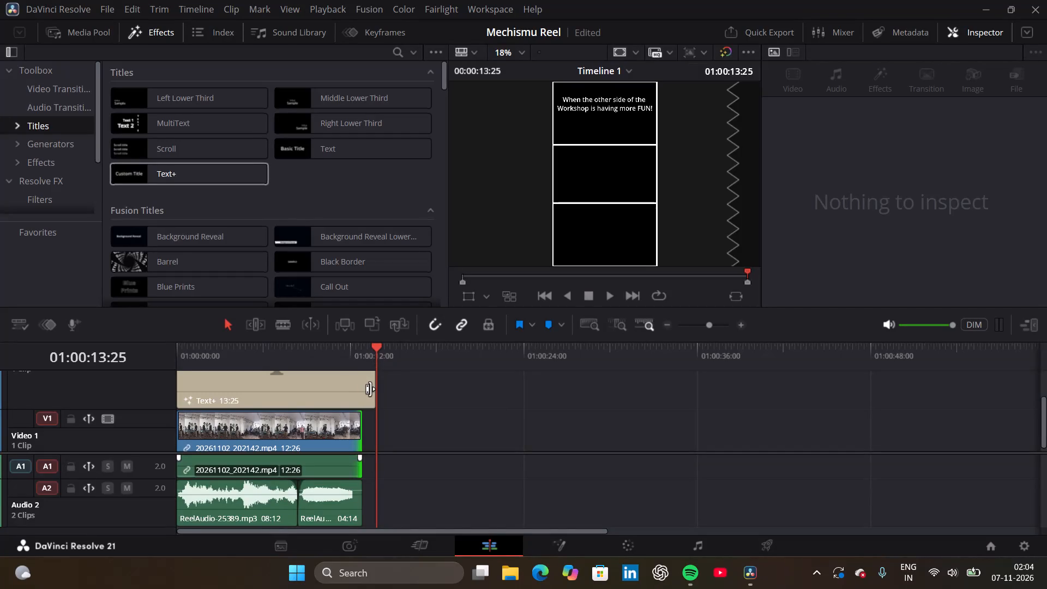
pyautogui.moveTo(372, 390); pyautogui.dragTo(362, 395)
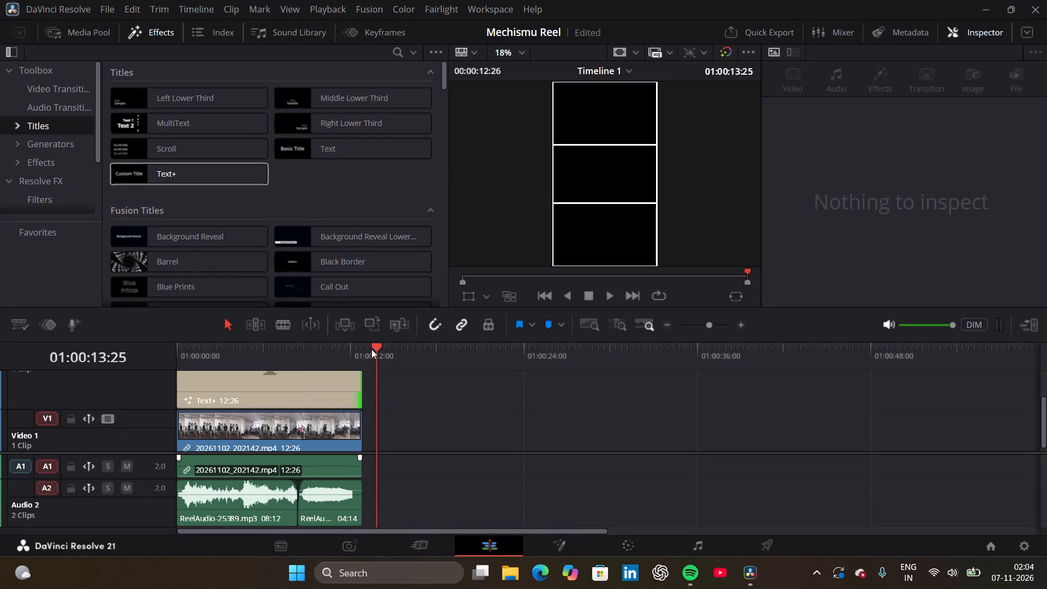
# Play back the last few seconds of the timeline to check the trimmed ending.
pyautogui.moveTo(375, 349); pyautogui.dragTo(333, 354)
pyautogui.click(609, 296)
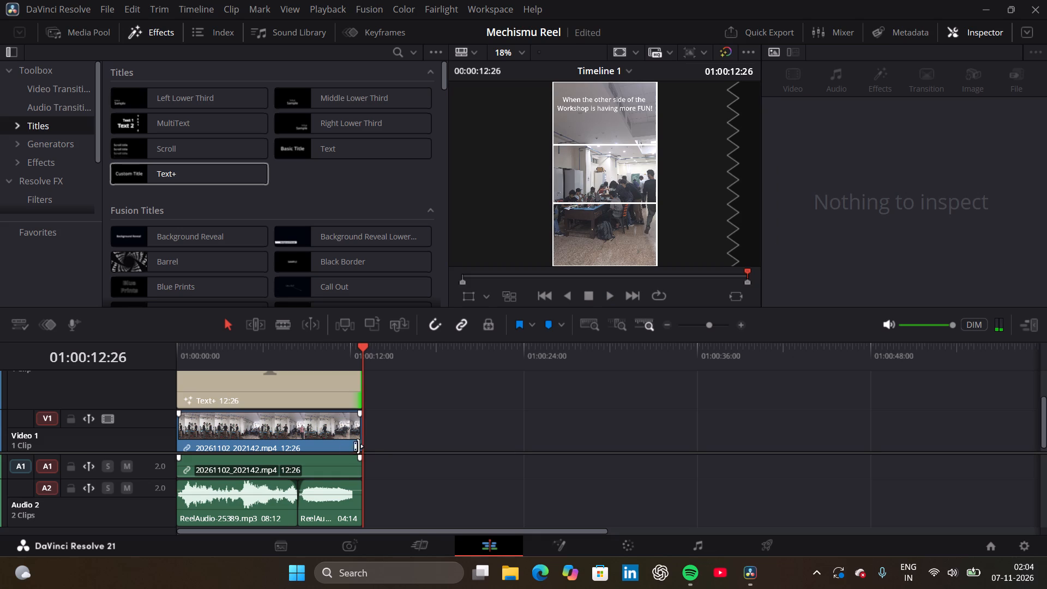
pyautogui.moveTo(362, 342); pyautogui.dragTo(342, 348)
pyautogui.moveTo(362, 345); pyautogui.dragTo(346, 347)
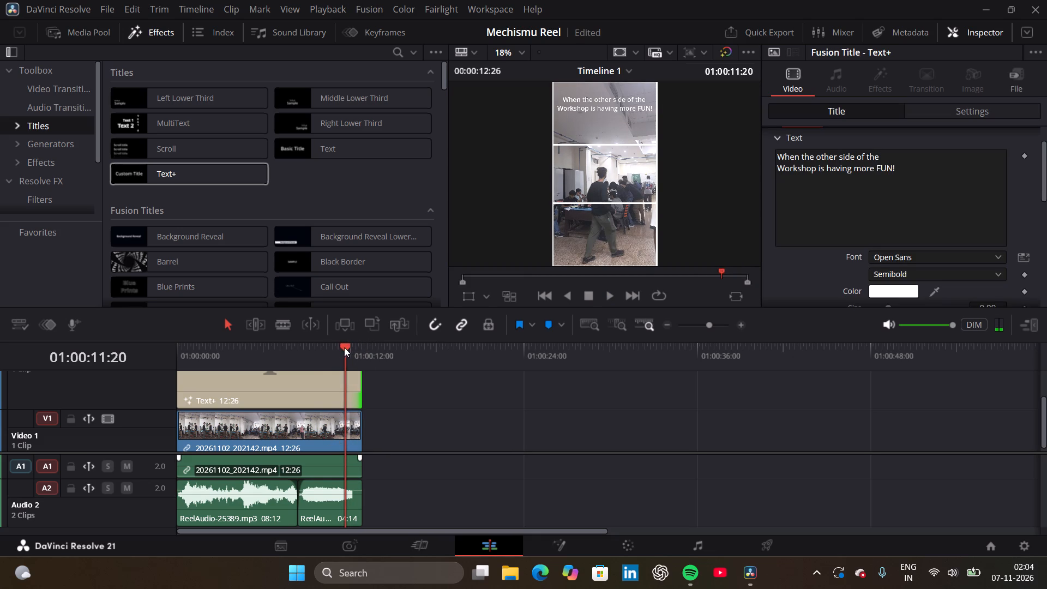
pyautogui.moveTo(344, 347); pyautogui.dragTo(317, 357)
pyautogui.click(609, 292)
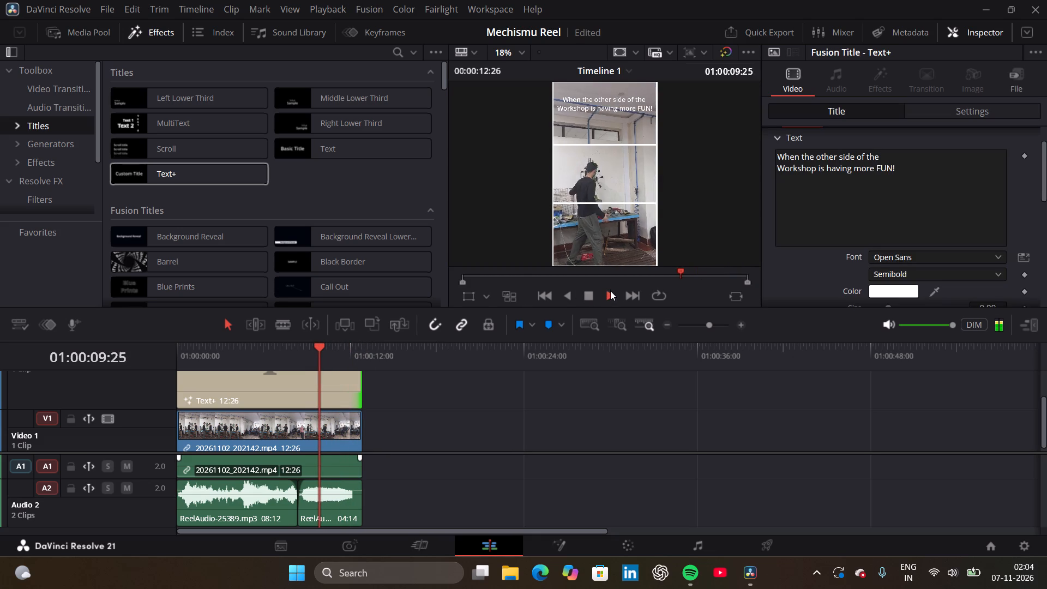
# Play back the last seconds of the timeline to check the ending.
pyautogui.click(588, 293)
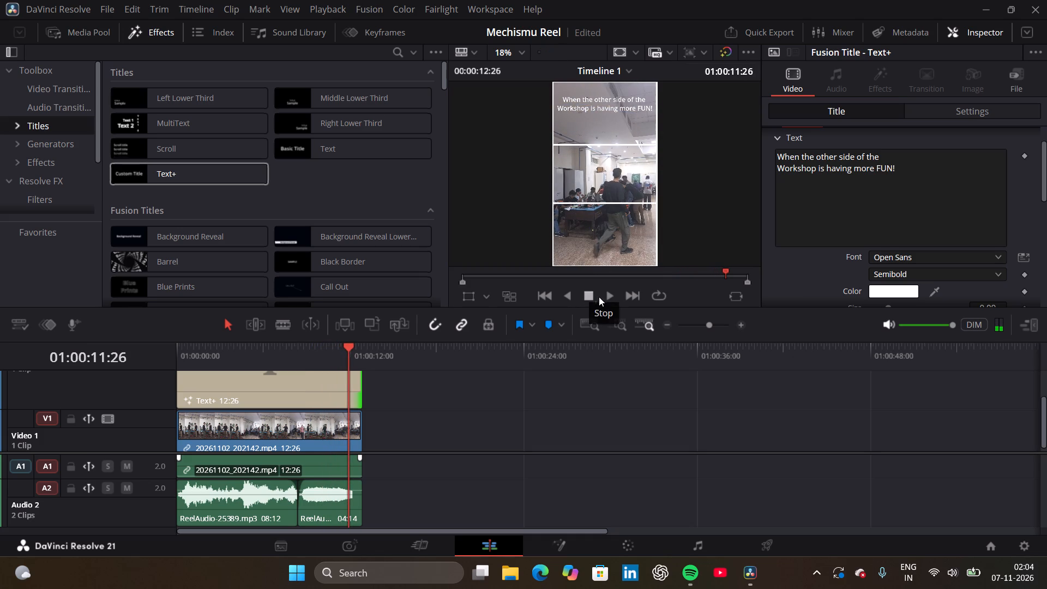
pyautogui.click(606, 297)
pyautogui.click(588, 297)
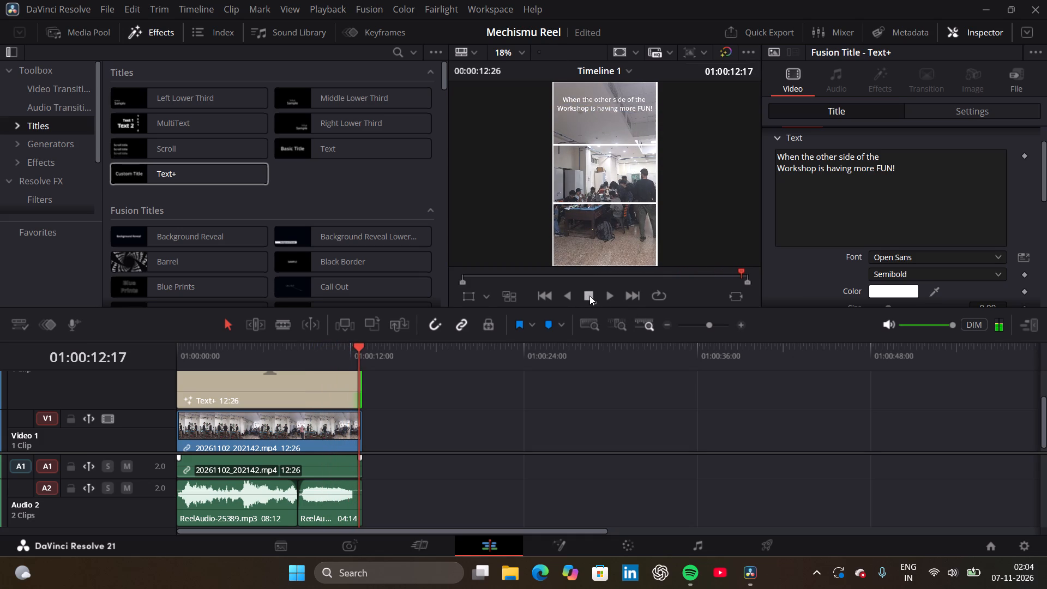
# Add an opacity keyframe at 100 to the Text+ title at 01:00:12:04.
pyautogui.moveTo(358, 347); pyautogui.dragTo(354, 348)
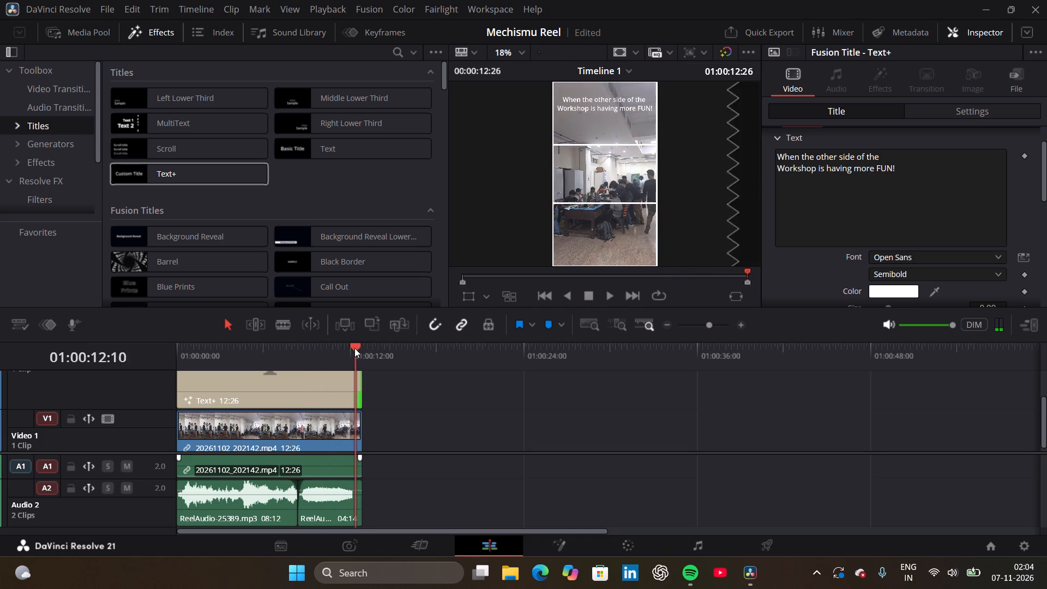
pyautogui.moveTo(354, 348); pyautogui.dragTo(352, 352)
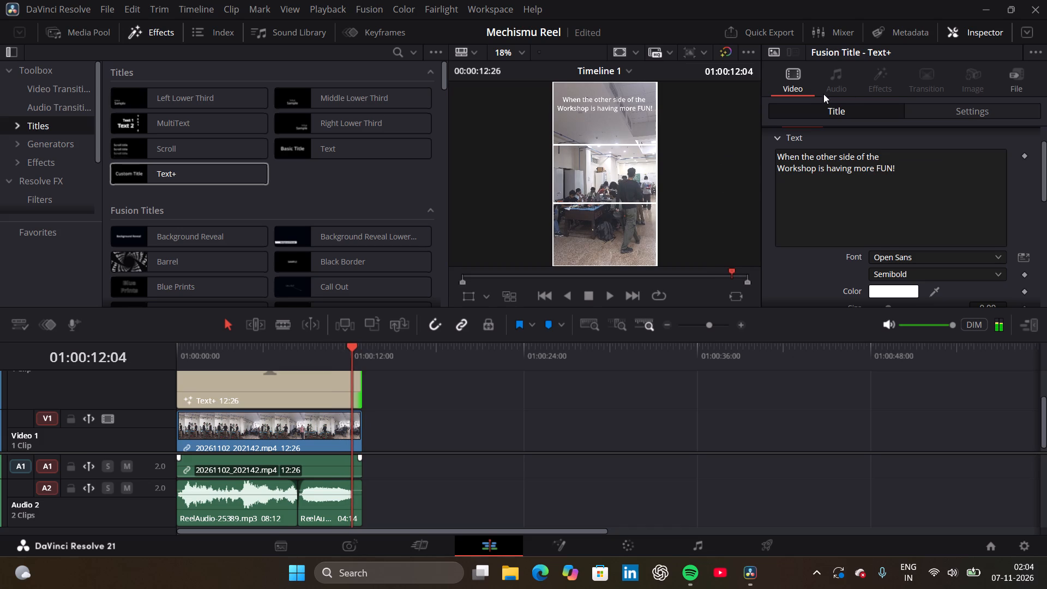
pyautogui.click(949, 114)
pyautogui.scroll(-1, 853, 239)
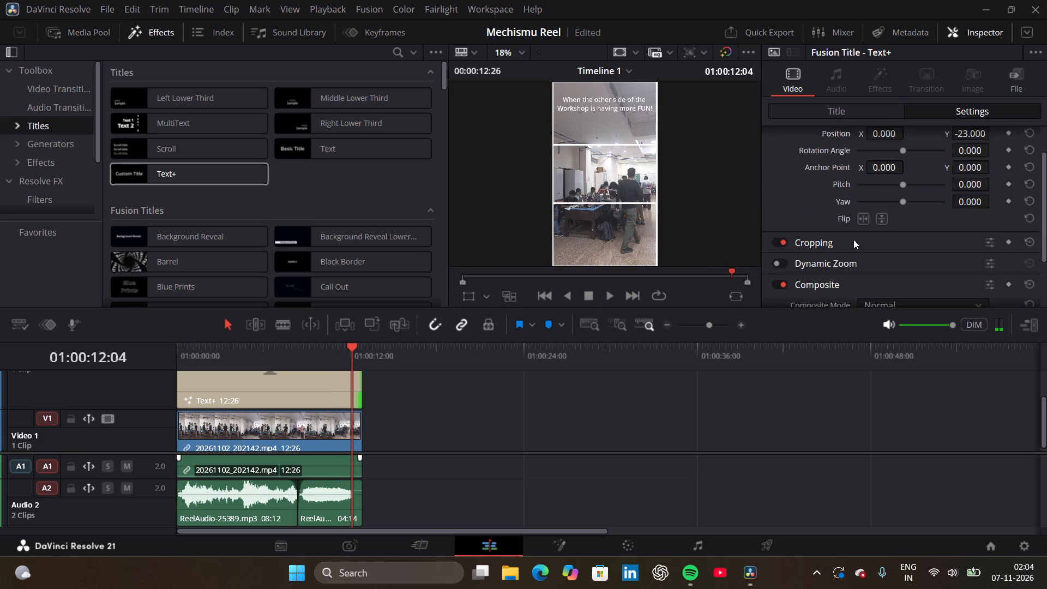
pyautogui.scroll(-13, 853, 239)
pyautogui.scroll(2, 852, 238)
pyautogui.scroll(-2, 852, 238)
pyautogui.scroll(6, 852, 238)
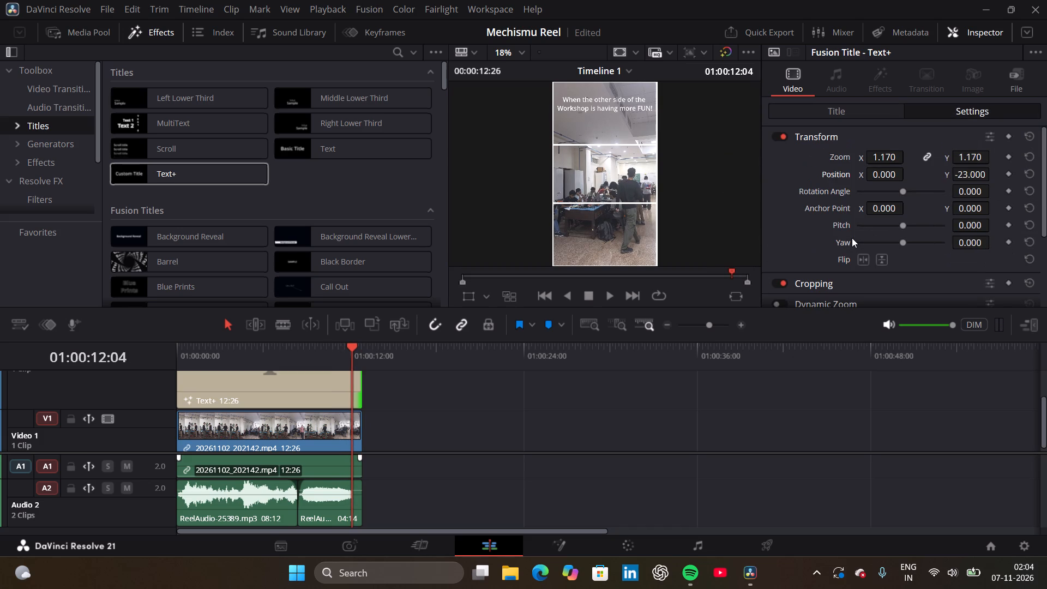
pyautogui.scroll(2, 852, 238)
pyautogui.scroll(-8, 852, 238)
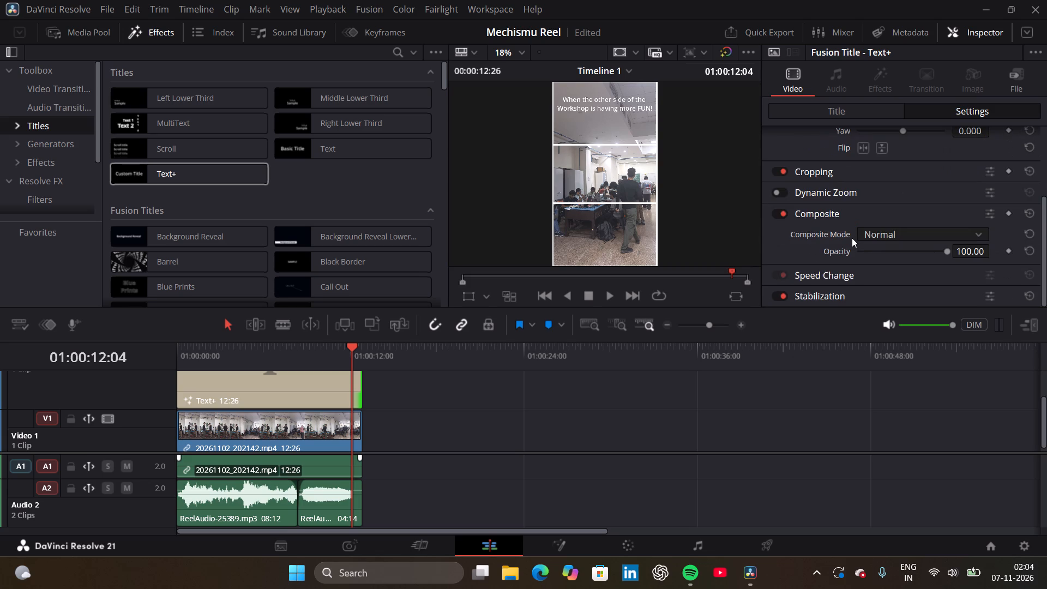
pyautogui.click(1008, 251)
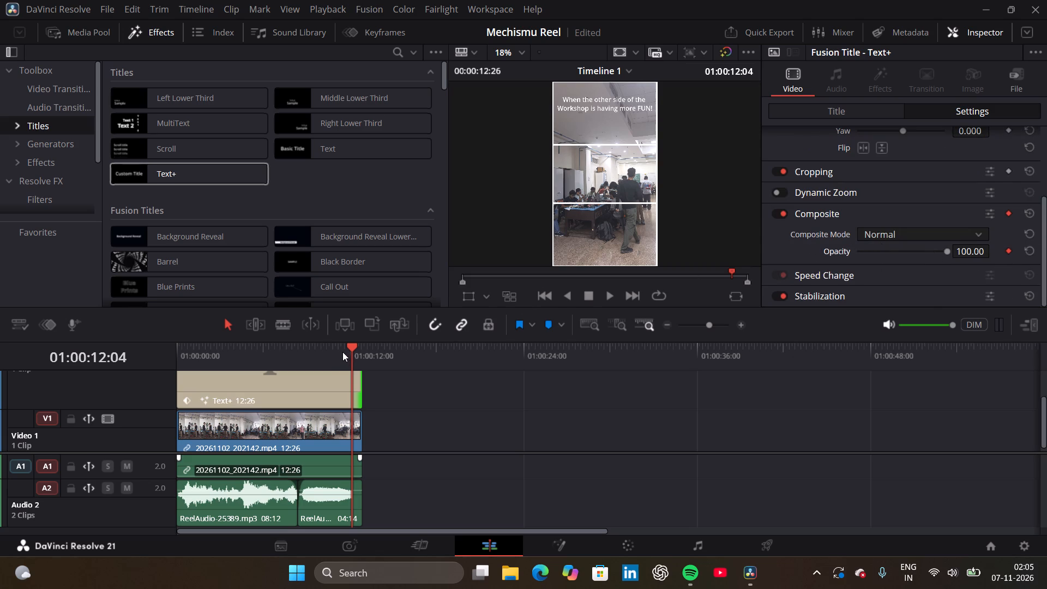
# Start fading out the Text+ title, keyframing its opacity to about 89 at 01:00:12:09 and about 59 at 01:00:12:14.
pyautogui.moveTo(707, 323); pyautogui.dragTo(715, 322)
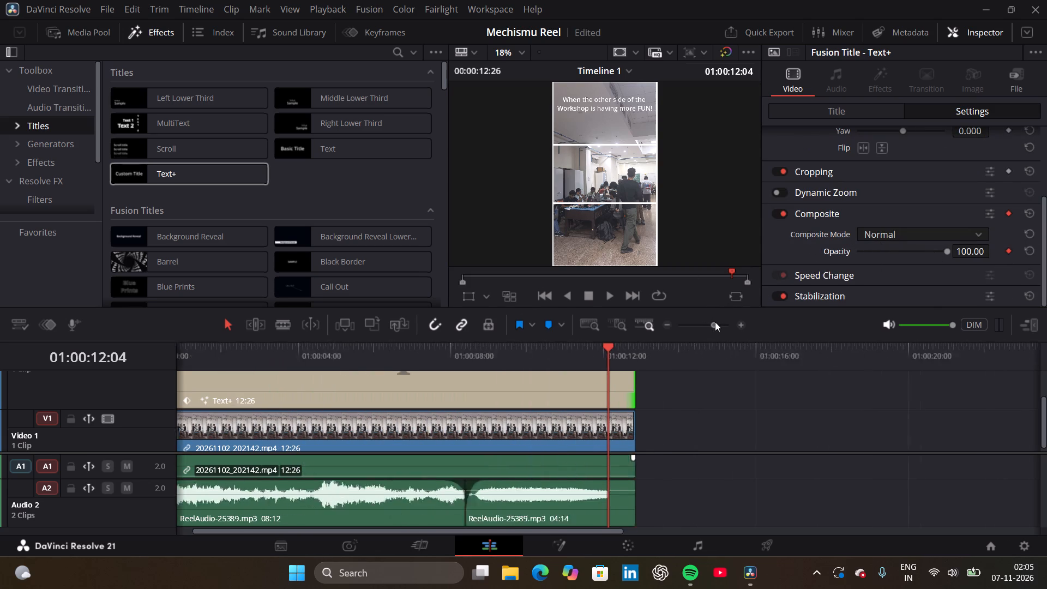
pyautogui.moveTo(715, 322); pyautogui.dragTo(718, 322)
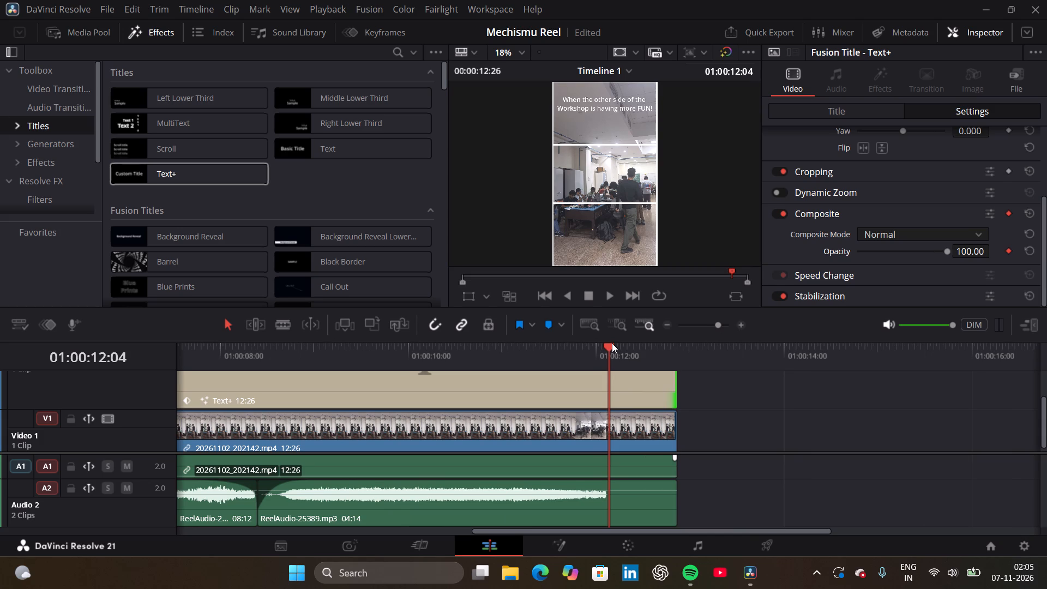
pyautogui.moveTo(612, 343); pyautogui.dragTo(624, 339)
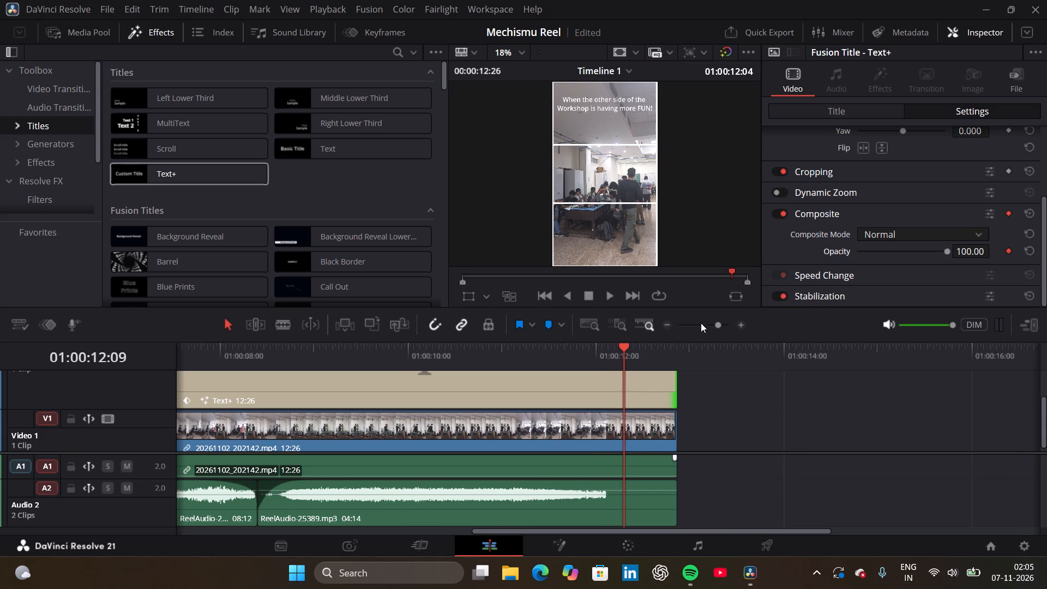
pyautogui.moveTo(944, 254); pyautogui.dragTo(938, 254)
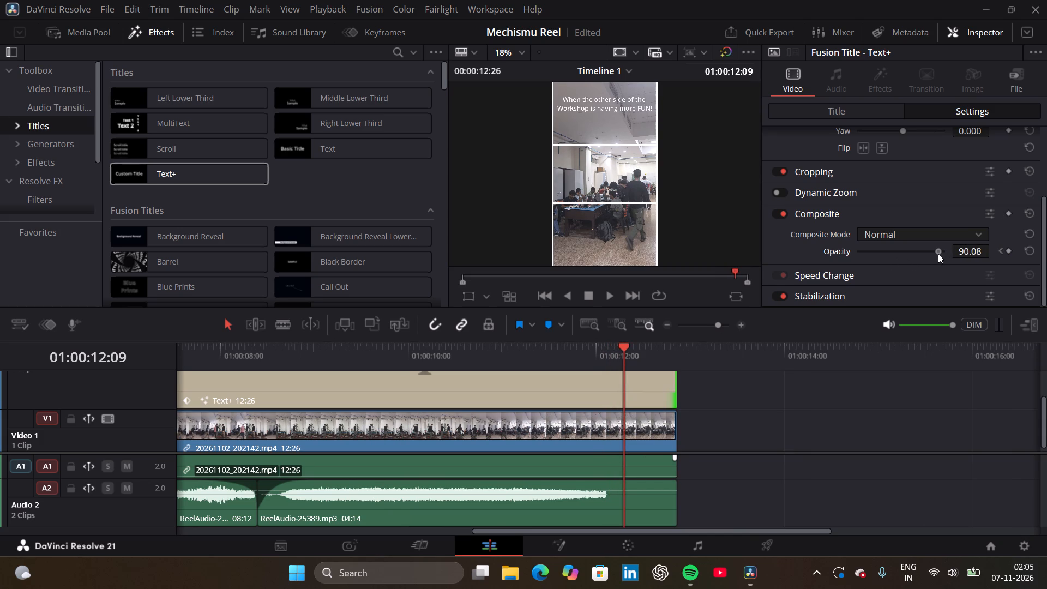
pyautogui.moveTo(938, 254); pyautogui.dragTo(937, 254)
pyautogui.moveTo(624, 346); pyautogui.dragTo(640, 346)
pyautogui.moveTo(939, 251); pyautogui.dragTo(918, 250)
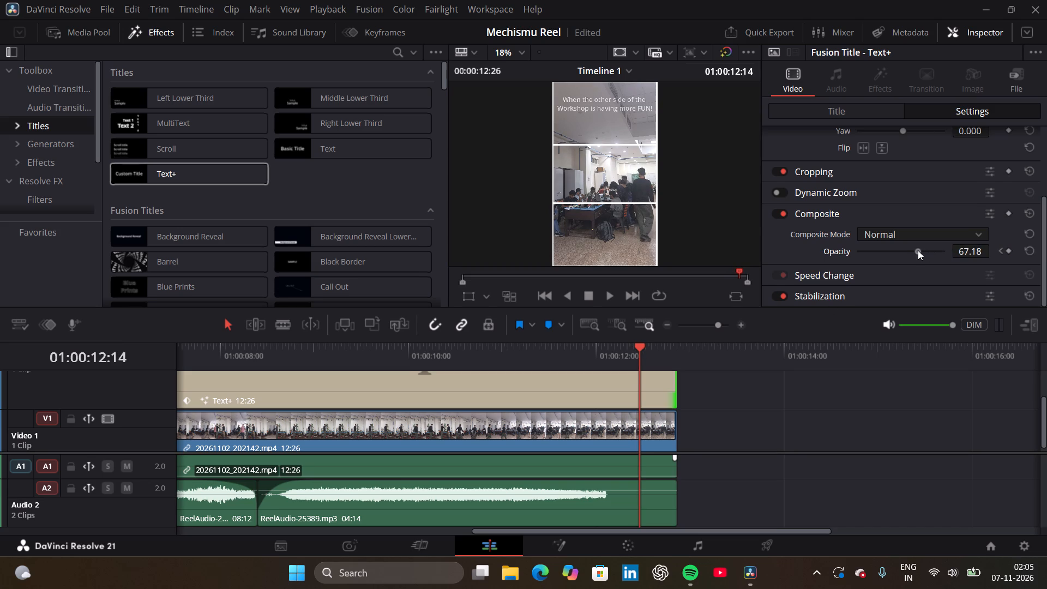
pyautogui.moveTo(918, 250); pyautogui.dragTo(910, 253)
# Finish the Text+ title's fade-out, keyframing its opacity to about 38 at 01:00:12:20 and 0 at 01:00:12:23.
pyautogui.moveTo(638, 347); pyautogui.dragTo(658, 348)
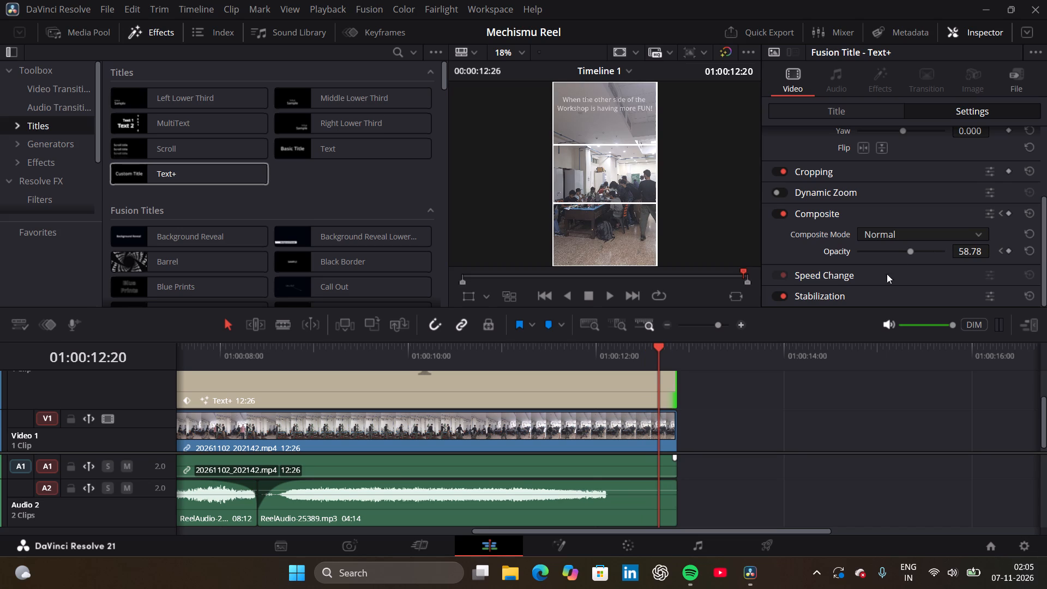
pyautogui.moveTo(909, 253); pyautogui.dragTo(892, 253)
pyautogui.moveTo(661, 344); pyautogui.dragTo(672, 343)
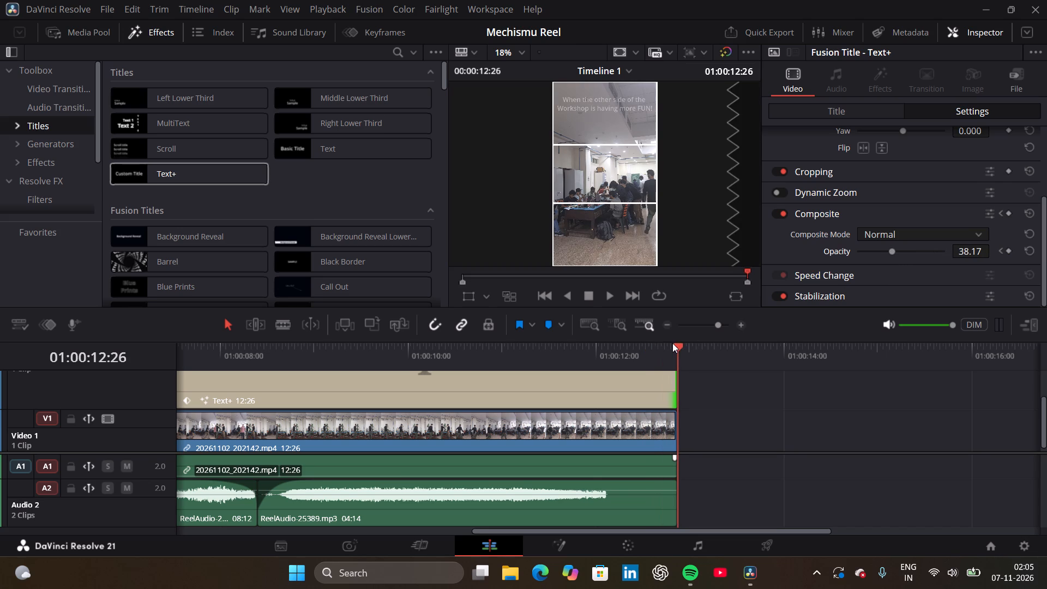
pyautogui.moveTo(672, 343); pyautogui.dragTo(670, 344)
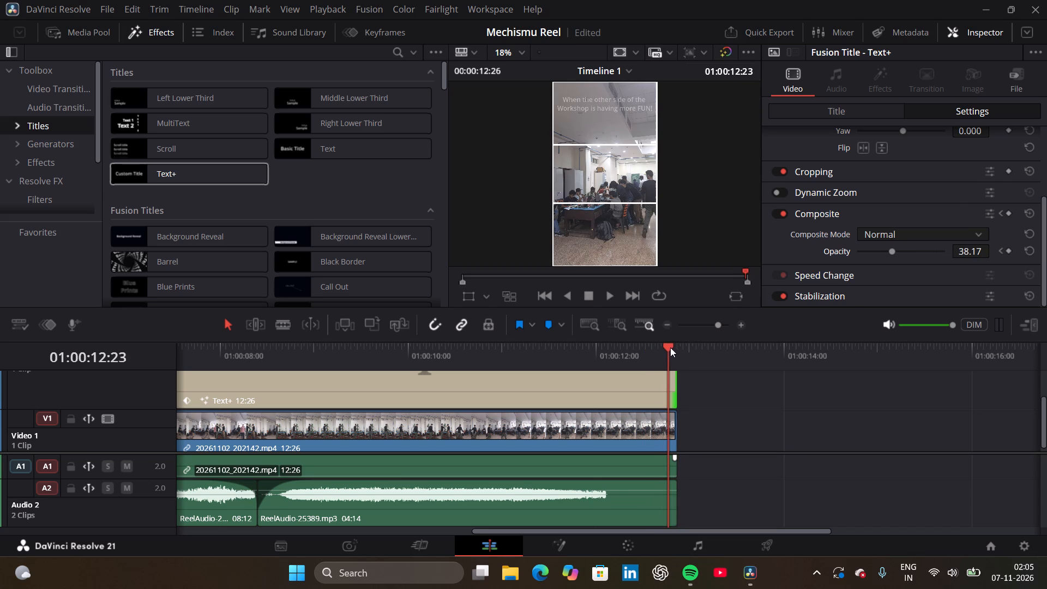
pyautogui.moveTo(670, 347); pyautogui.dragTo(677, 345)
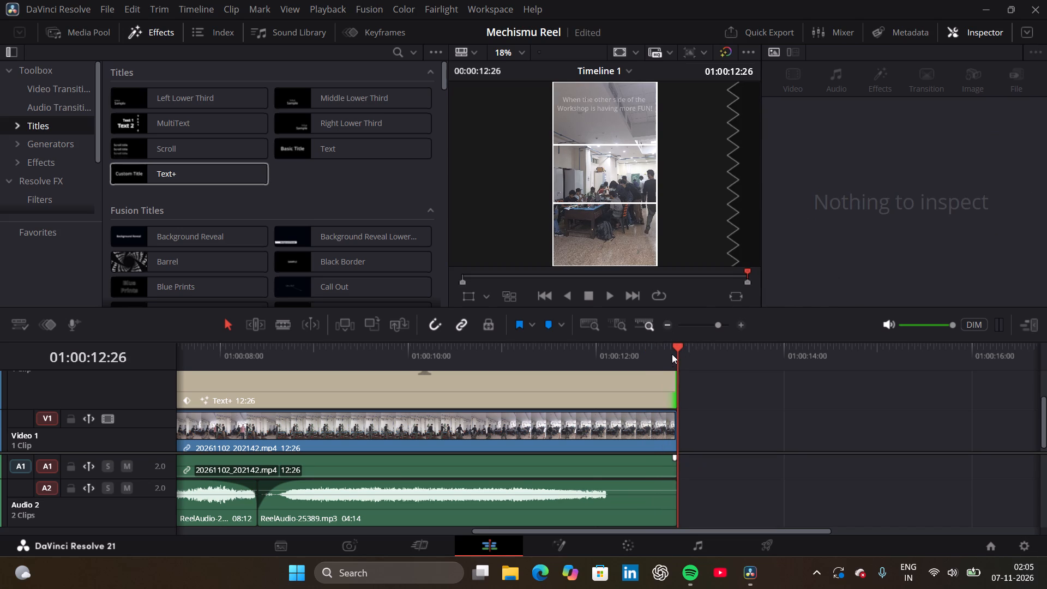
pyautogui.moveTo(677, 348); pyautogui.dragTo(667, 353)
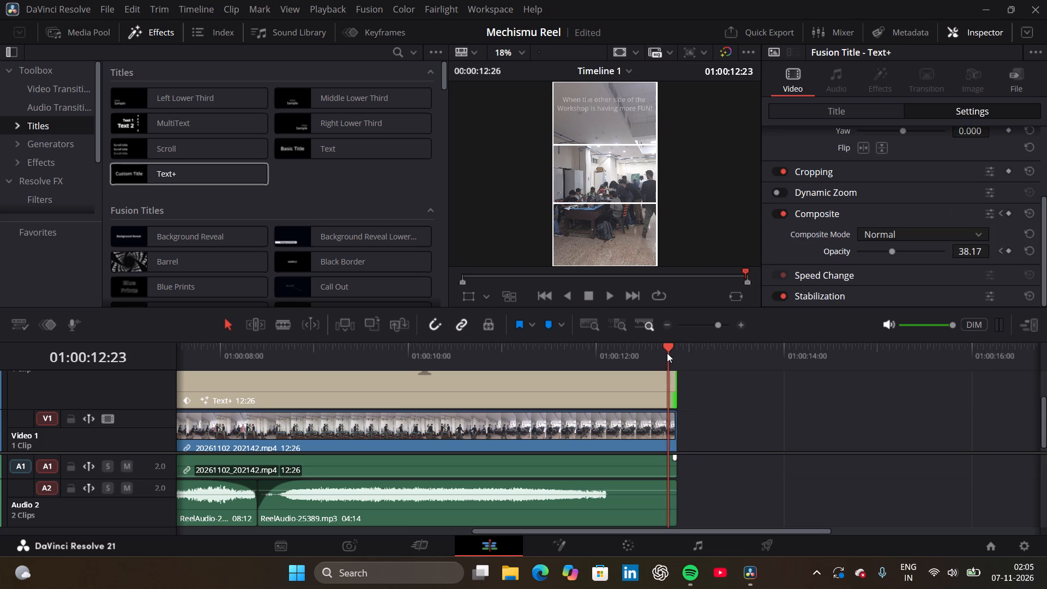
pyautogui.moveTo(892, 251); pyautogui.dragTo(838, 255)
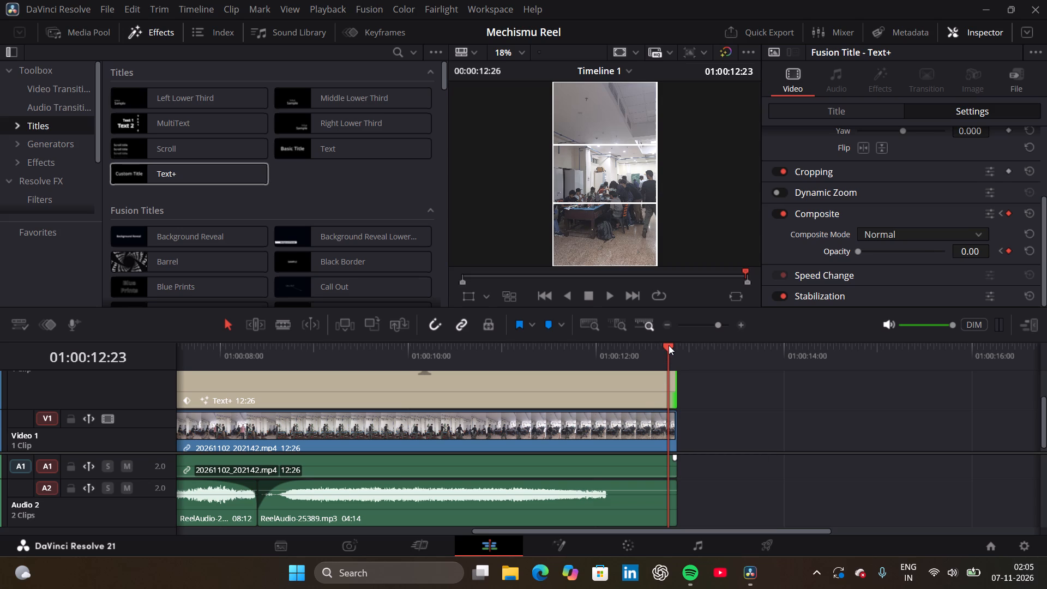
# Save the project.
pyautogui.hotkey('ctrl', 's')
# Add an opacity keyframe at 100 to the video clip on Video 1 at 01:00:12:03.
pyautogui.moveTo(667, 344); pyautogui.dragTo(658, 345)
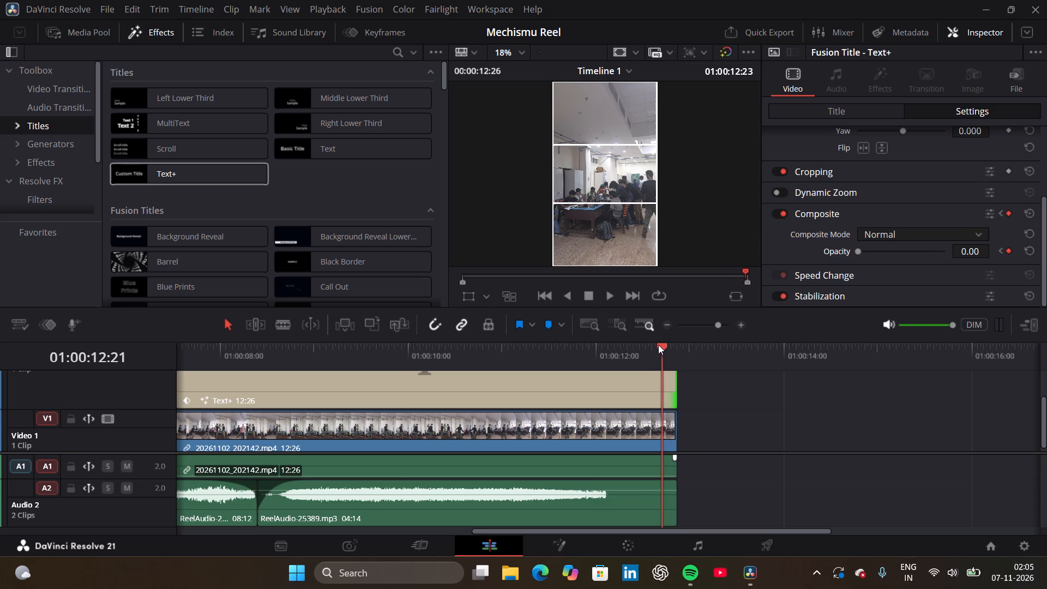
pyautogui.moveTo(658, 345); pyautogui.dragTo(616, 349)
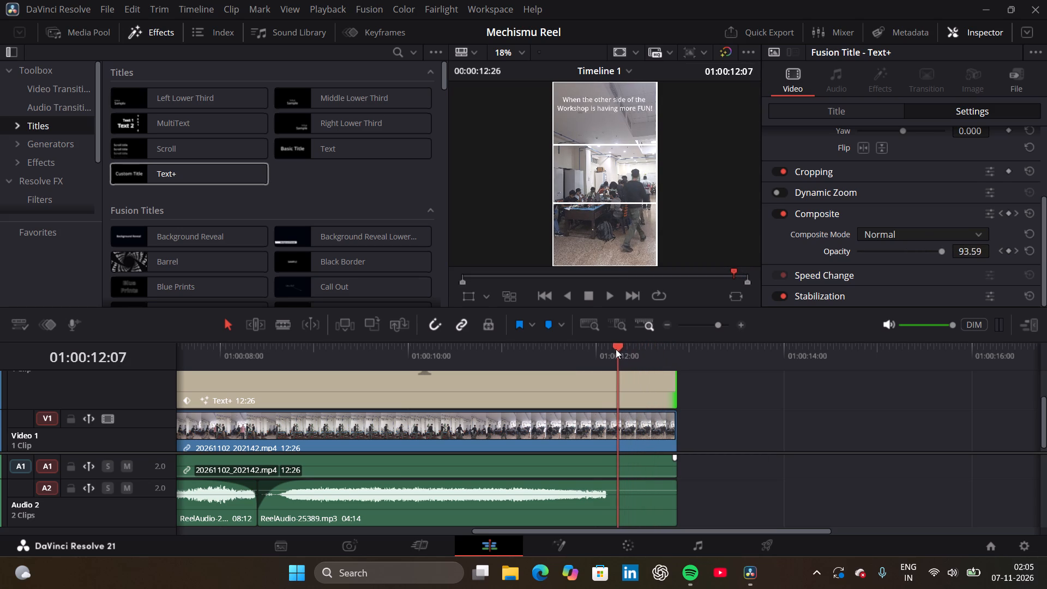
pyautogui.moveTo(616, 349); pyautogui.dragTo(606, 350)
pyautogui.click(511, 435)
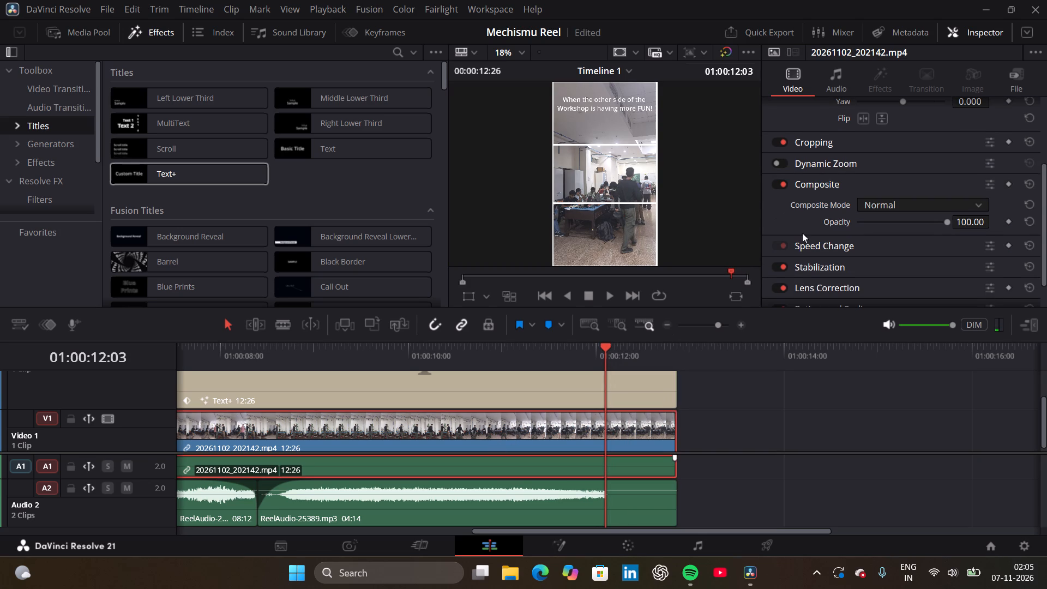
pyautogui.scroll(2, 883, 202)
pyautogui.scroll(-2, 883, 202)
pyautogui.click(1009, 220)
# Start fading out the video clip, keyframing its opacity to about 79 at 01:00:12:08 and about 61 at 01:00:12:11.
pyautogui.moveTo(606, 347); pyautogui.dragTo(618, 347)
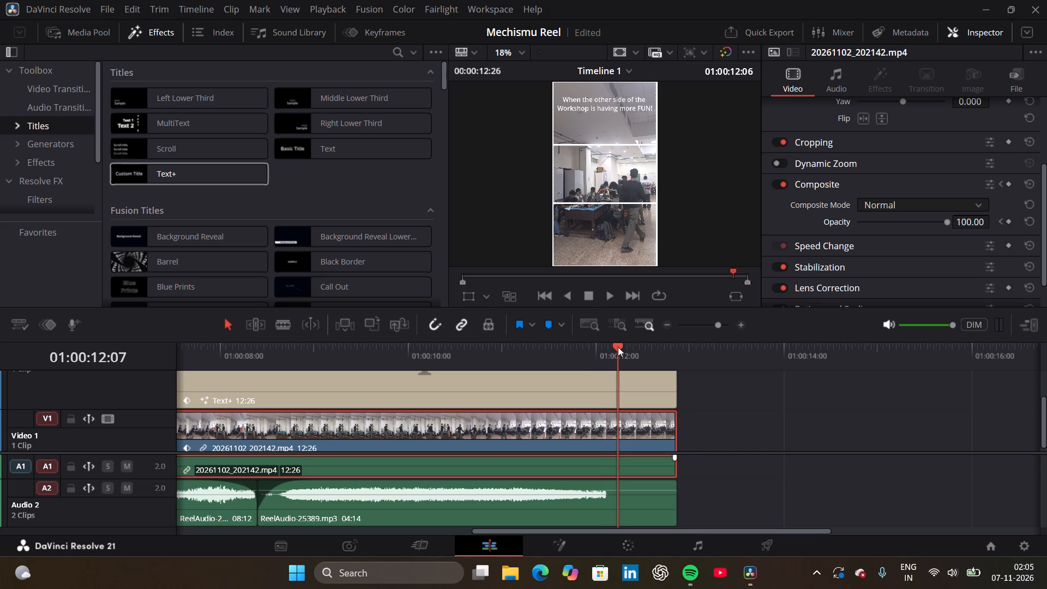
pyautogui.moveTo(618, 347); pyautogui.dragTo(620, 346)
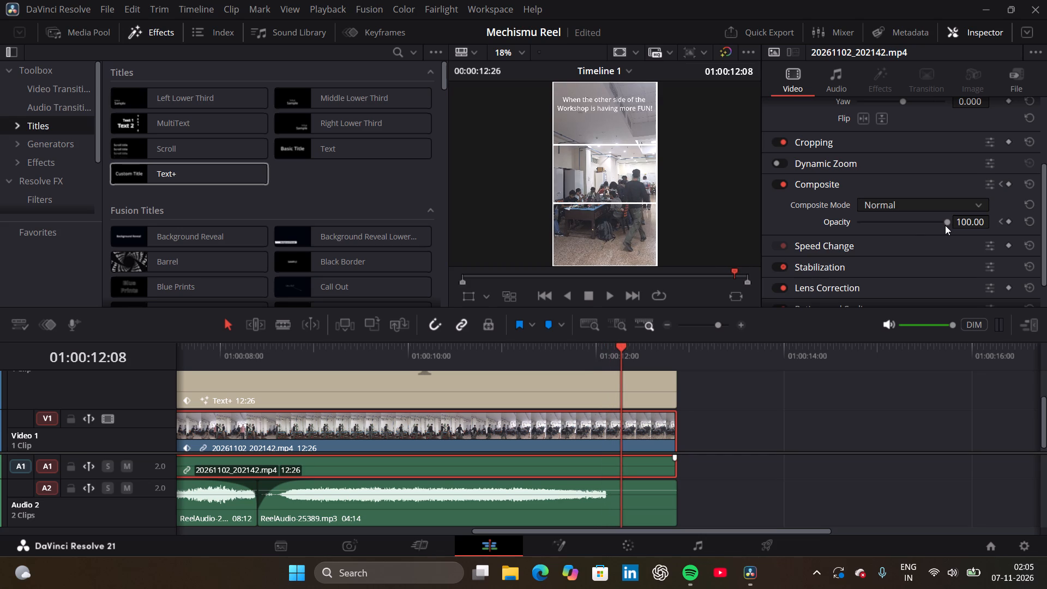
pyautogui.moveTo(947, 224); pyautogui.dragTo(929, 229)
pyautogui.moveTo(622, 344); pyautogui.dragTo(630, 344)
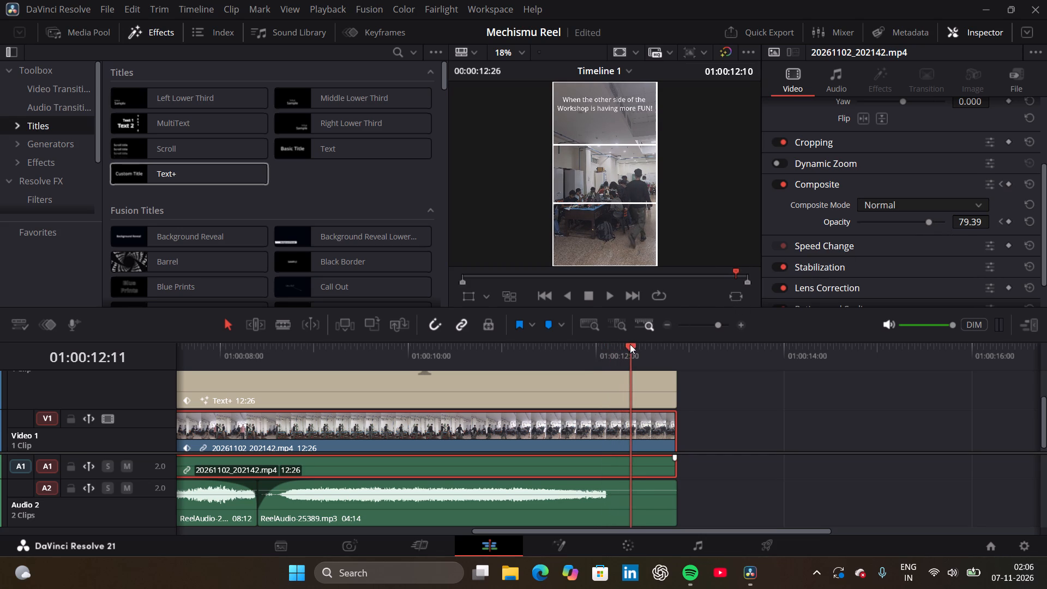
pyautogui.moveTo(630, 344); pyautogui.dragTo(631, 344)
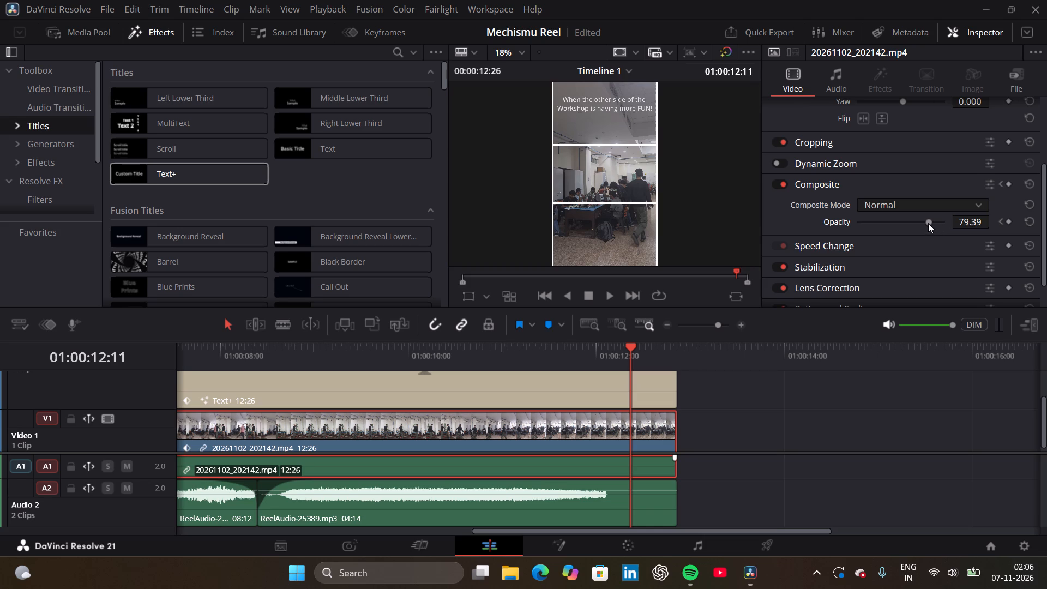
pyautogui.moveTo(927, 223); pyautogui.dragTo(912, 225)
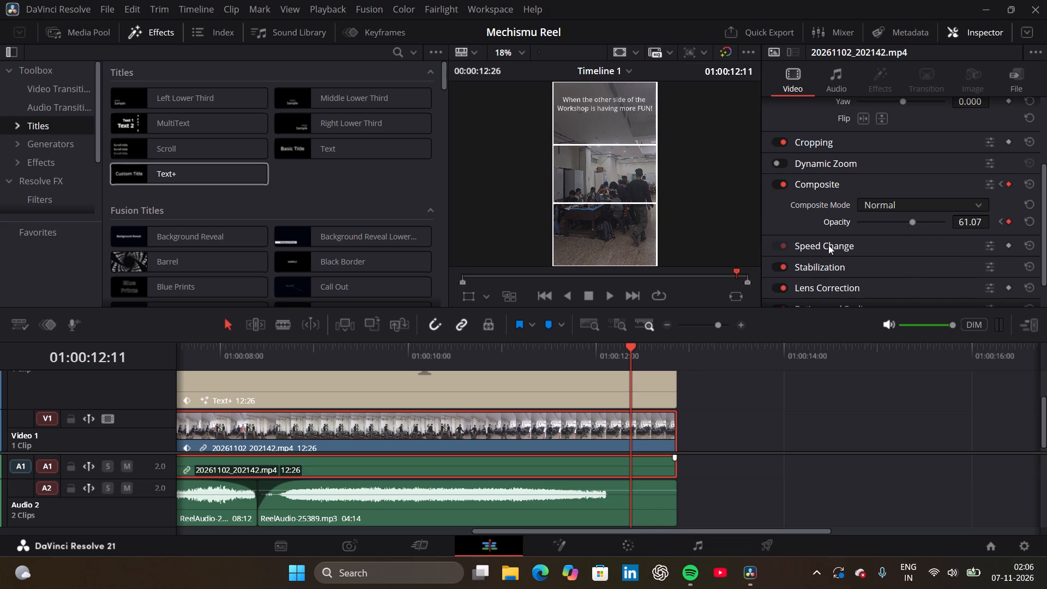
# Continue fading out the video clip, keyframing its opacity to about 45 at 01:00:12:17 and about 24 at 01:00:12:20.
pyautogui.moveTo(630, 347); pyautogui.dragTo(648, 347)
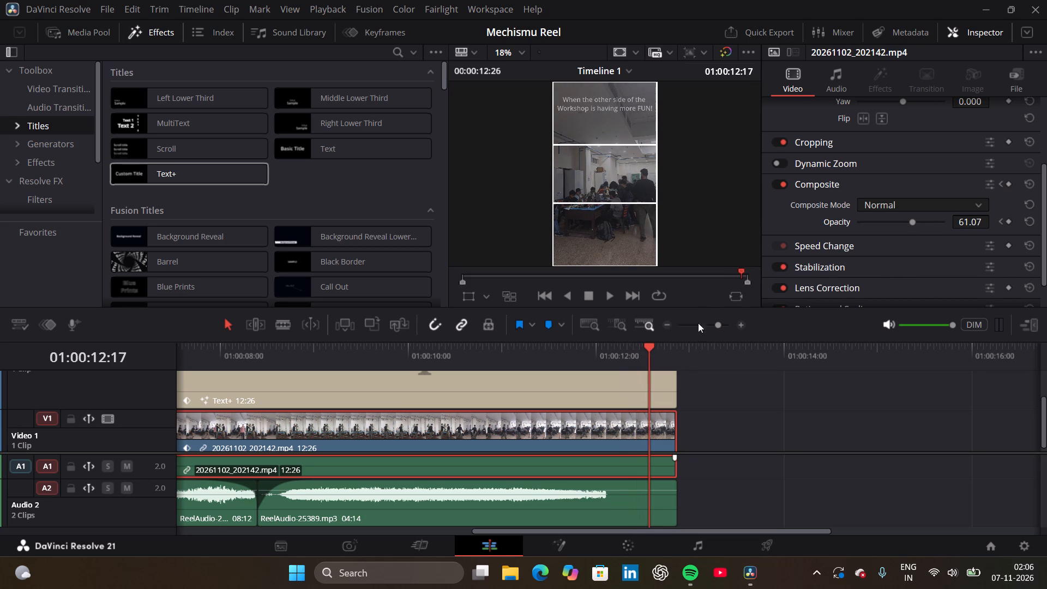
pyautogui.moveTo(911, 225); pyautogui.dragTo(901, 225)
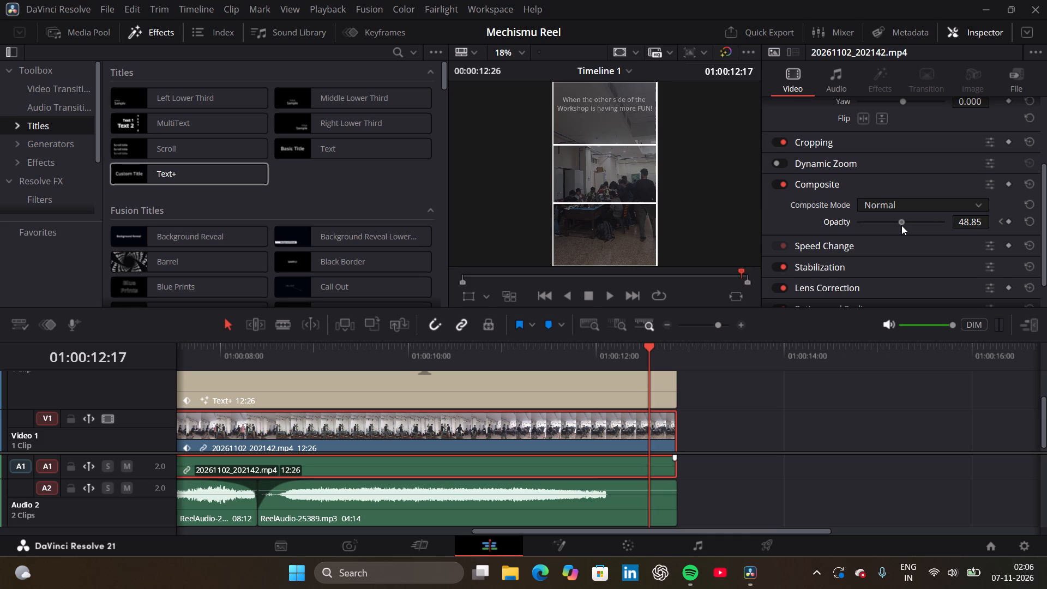
pyautogui.moveTo(901, 225); pyautogui.dragTo(898, 225)
pyautogui.moveTo(648, 348); pyautogui.dragTo(657, 348)
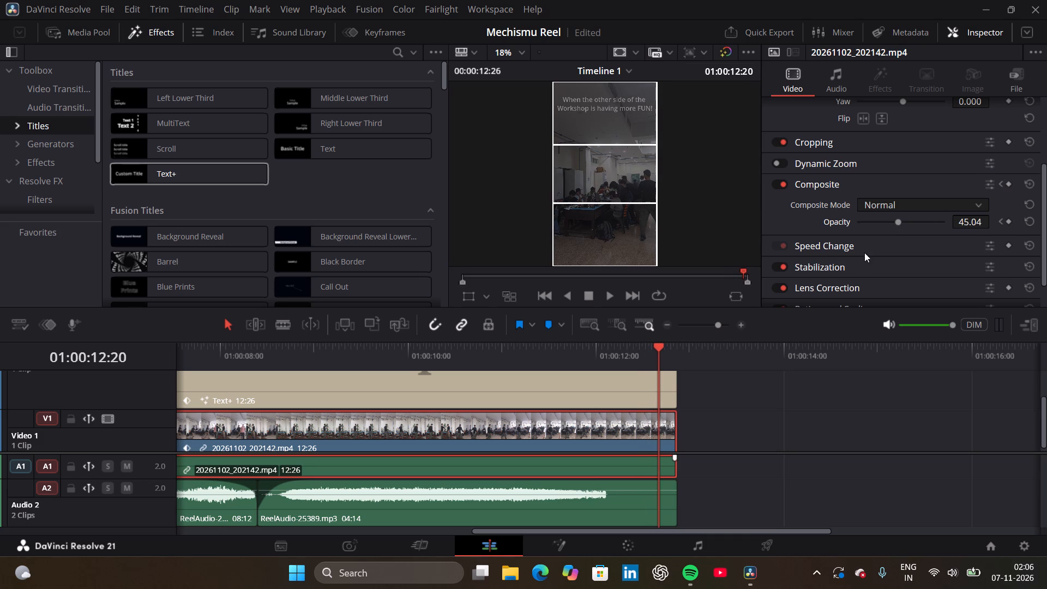
pyautogui.moveTo(899, 225); pyautogui.dragTo(879, 220)
# Finish the video clip's fade-out, keyframing its opacity to about 3 at 01:00:12:23 and 0 at 01:00:12:26.
pyautogui.moveTo(656, 345); pyautogui.dragTo(687, 344)
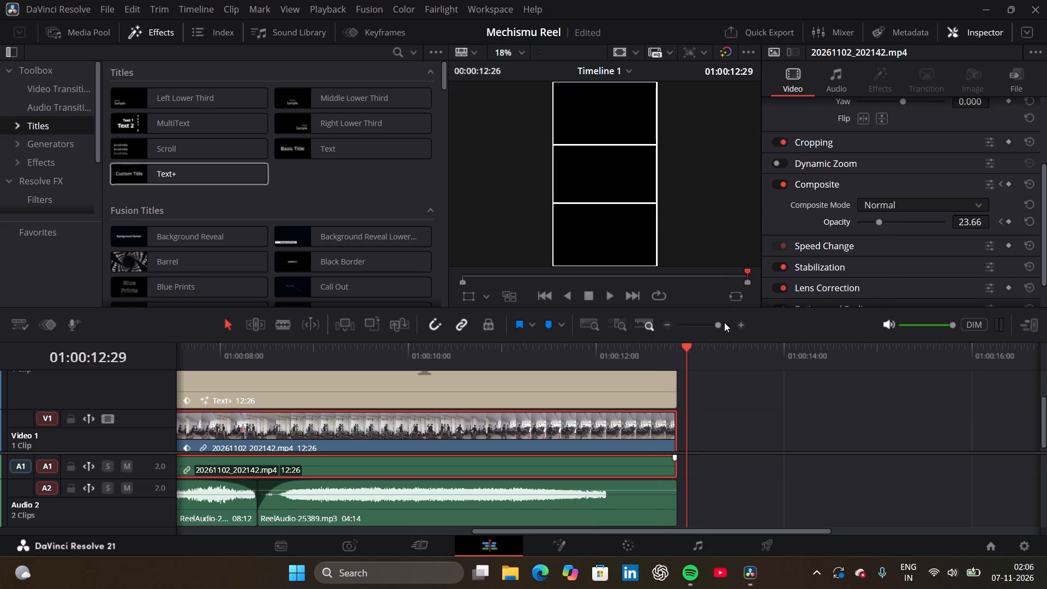
pyautogui.moveTo(685, 347); pyautogui.dragTo(667, 347)
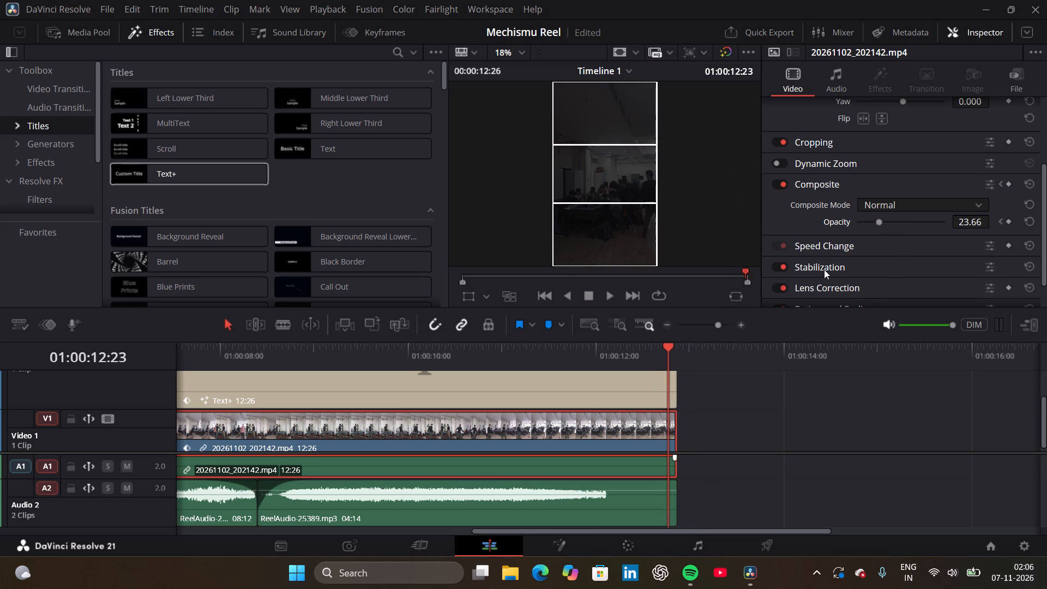
pyautogui.moveTo(877, 224); pyautogui.dragTo(870, 223)
pyautogui.moveTo(870, 223); pyautogui.dragTo(861, 224)
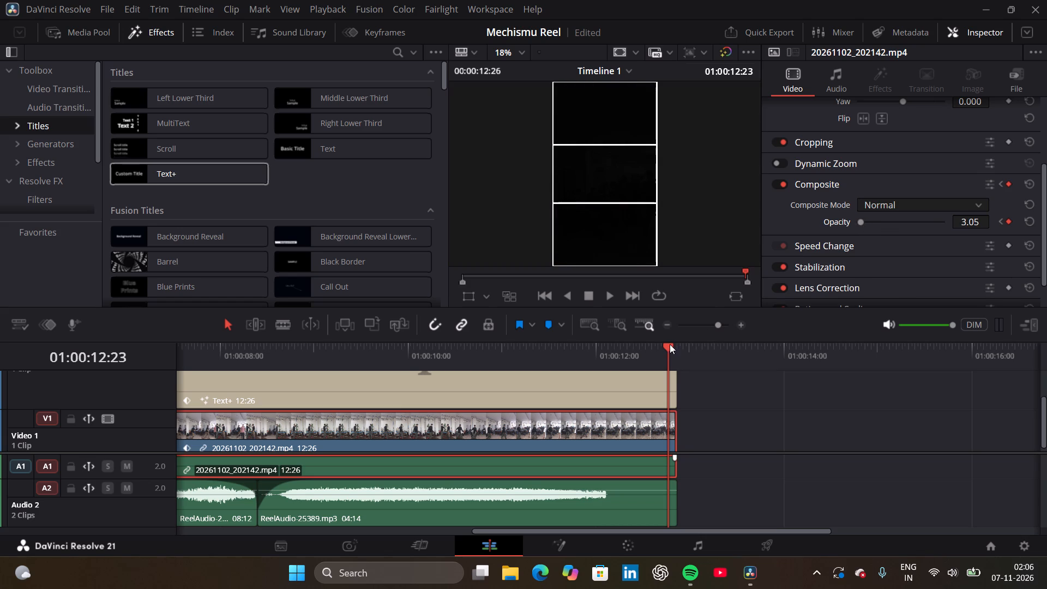
pyautogui.click(670, 344)
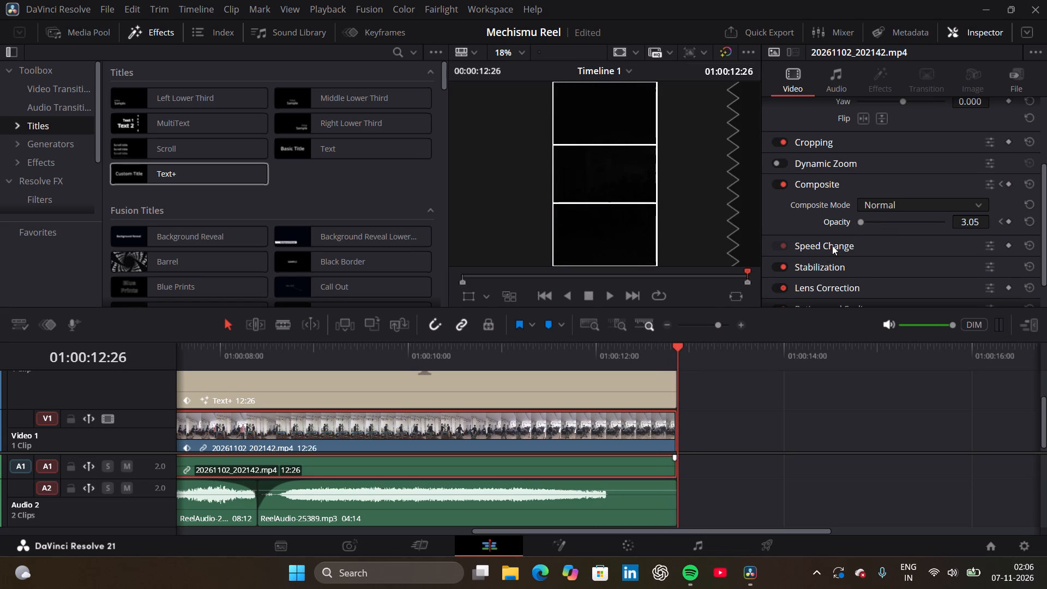
pyautogui.moveTo(861, 219); pyautogui.dragTo(852, 223)
# Play the reel full screen from the start and replay it to check the closing fade of title and video.
pyautogui.moveTo(676, 346); pyautogui.dragTo(14, 421)
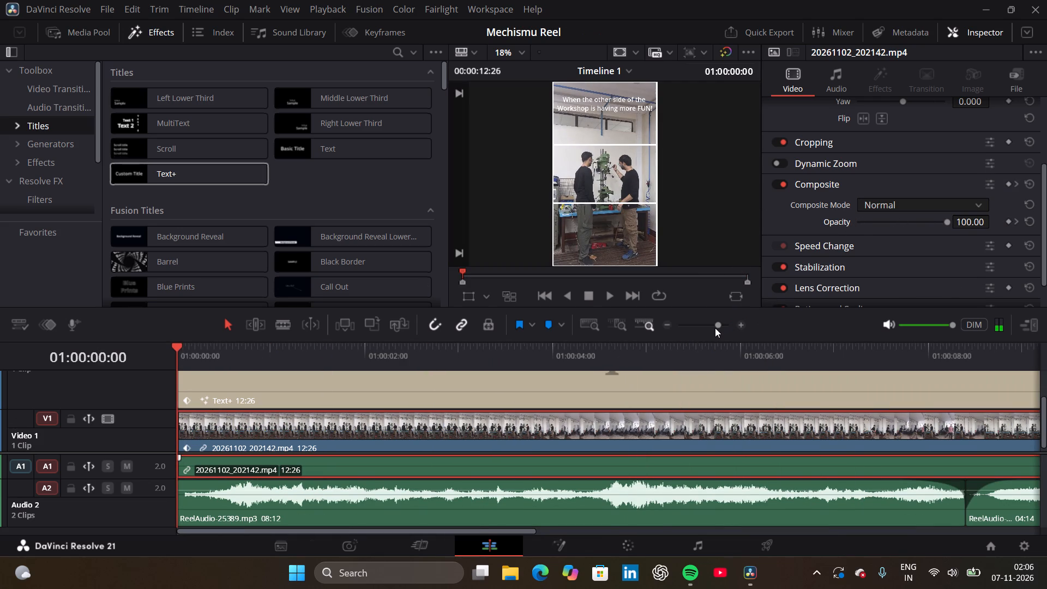
pyautogui.click(716, 326)
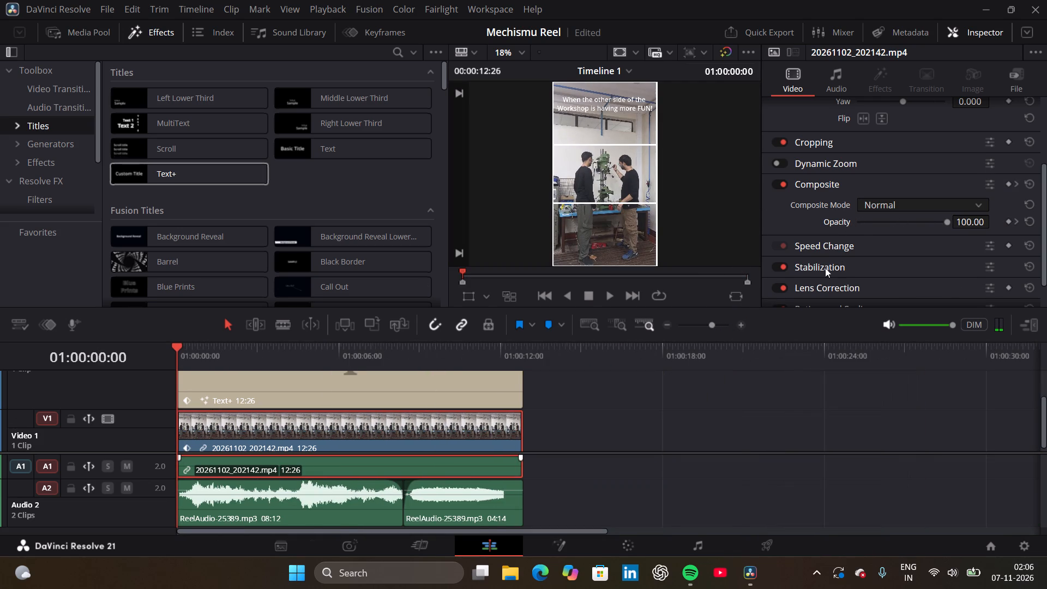
pyautogui.press('p')
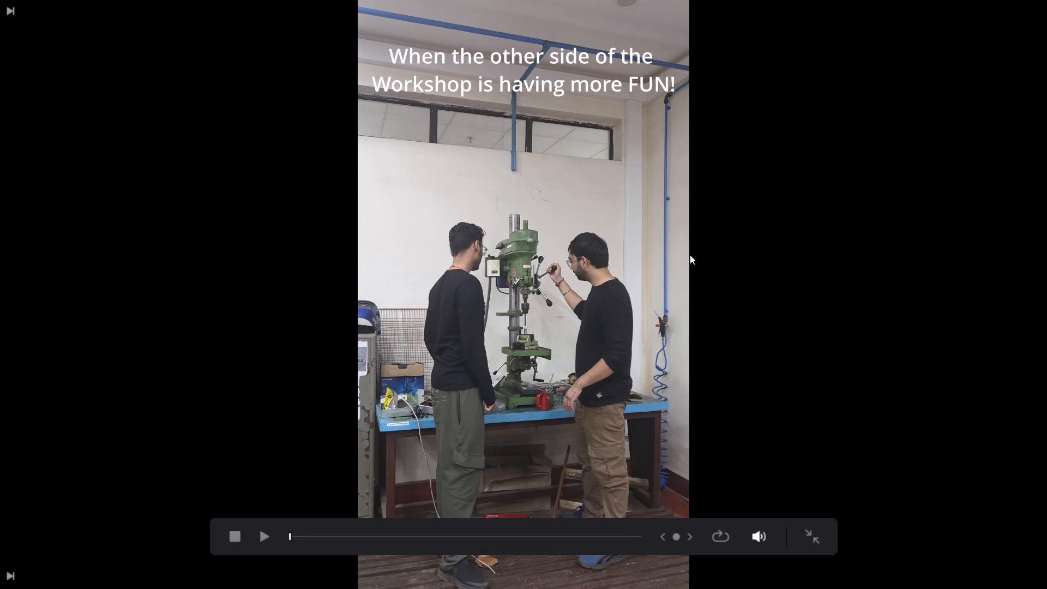
pyautogui.press('space')
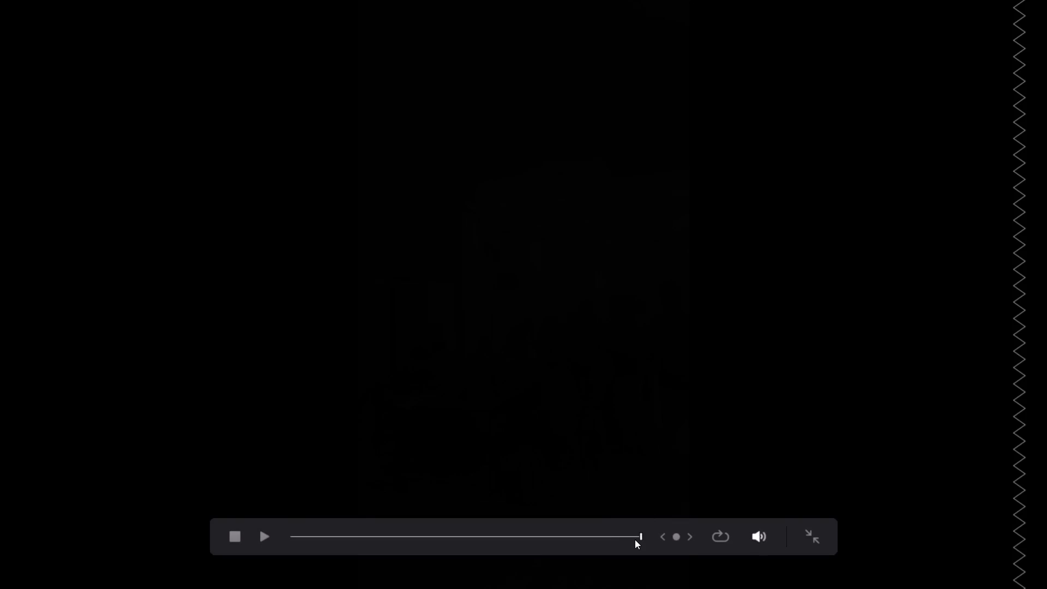
pyautogui.moveTo(637, 538); pyautogui.dragTo(562, 544)
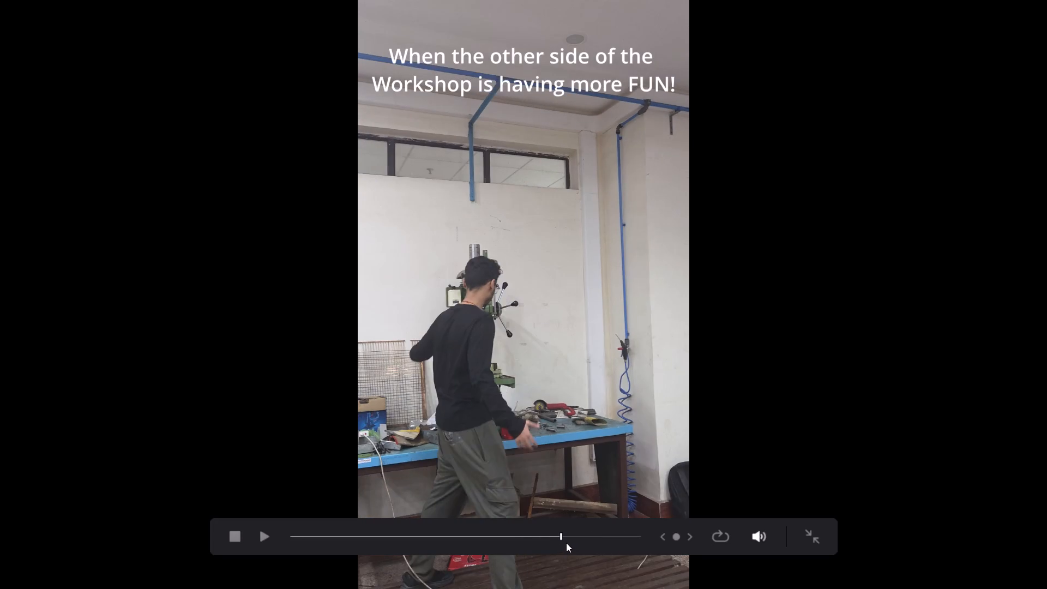
pyautogui.press('space')
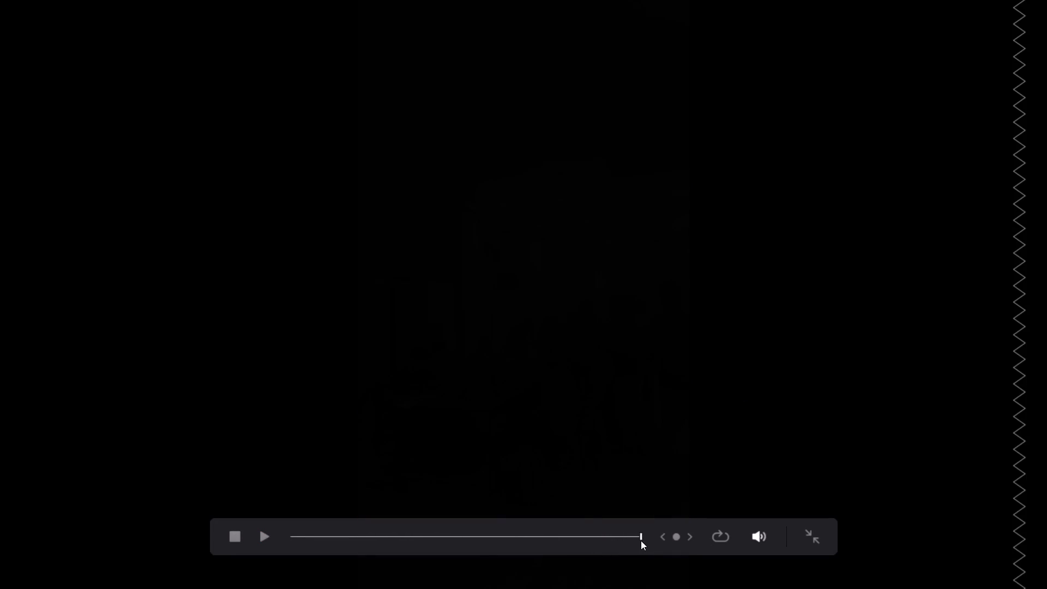
pyautogui.moveTo(640, 540); pyautogui.dragTo(332, 515)
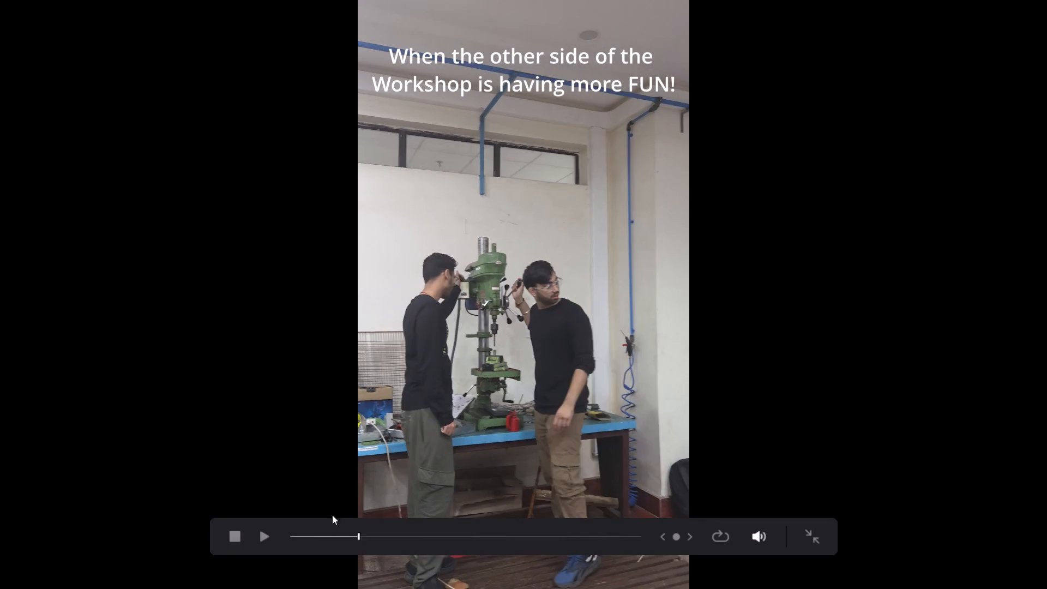
pyautogui.moveTo(332, 515); pyautogui.dragTo(265, 490)
pyautogui.press('space')
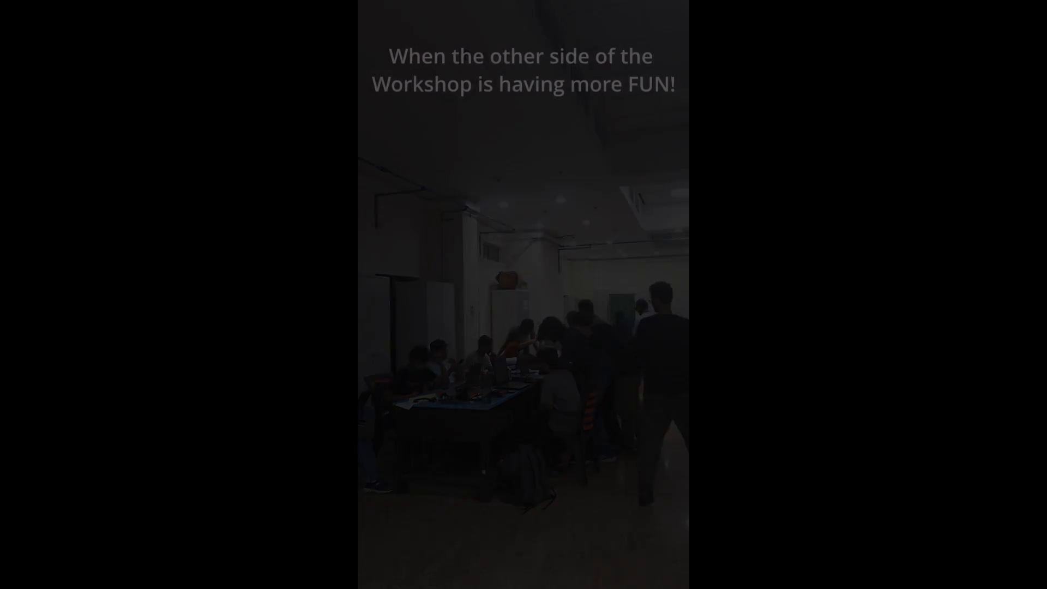
pyautogui.press('Escape')
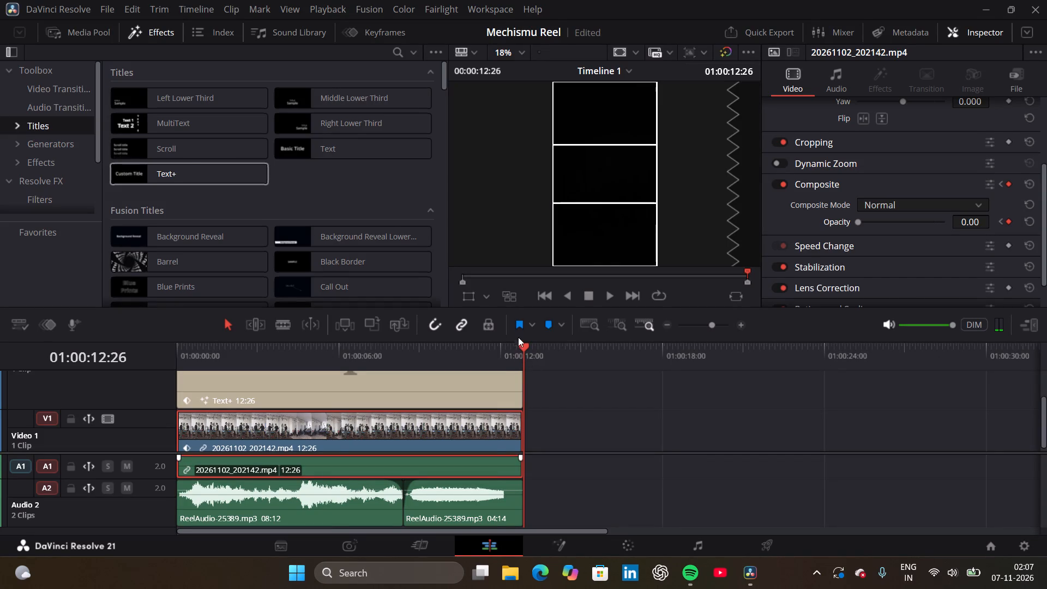
# Show the Media Pool in place of the effects library.
pyautogui.click(317, 443)
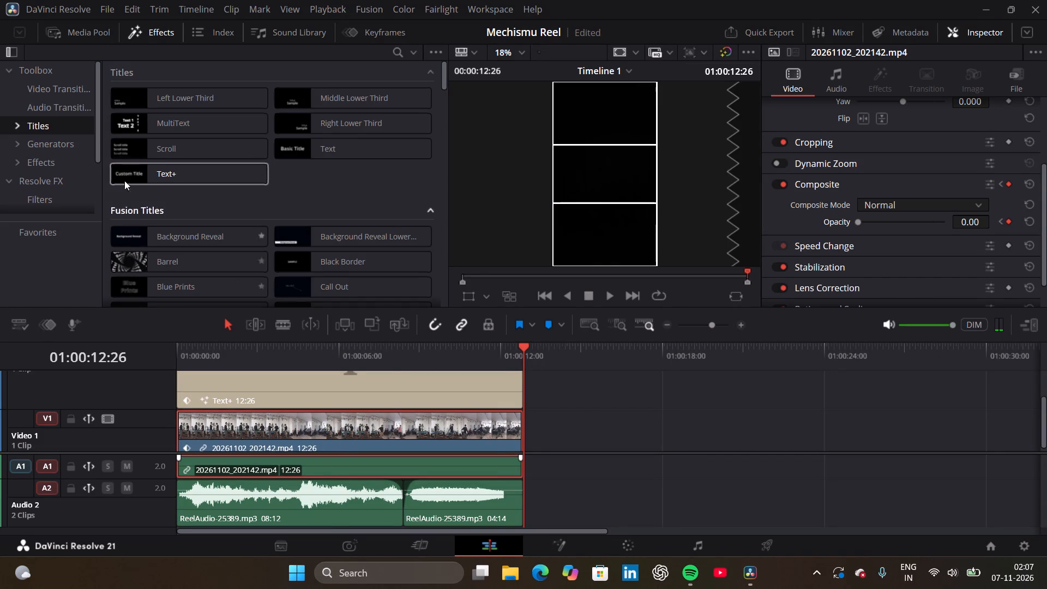
pyautogui.click(77, 31)
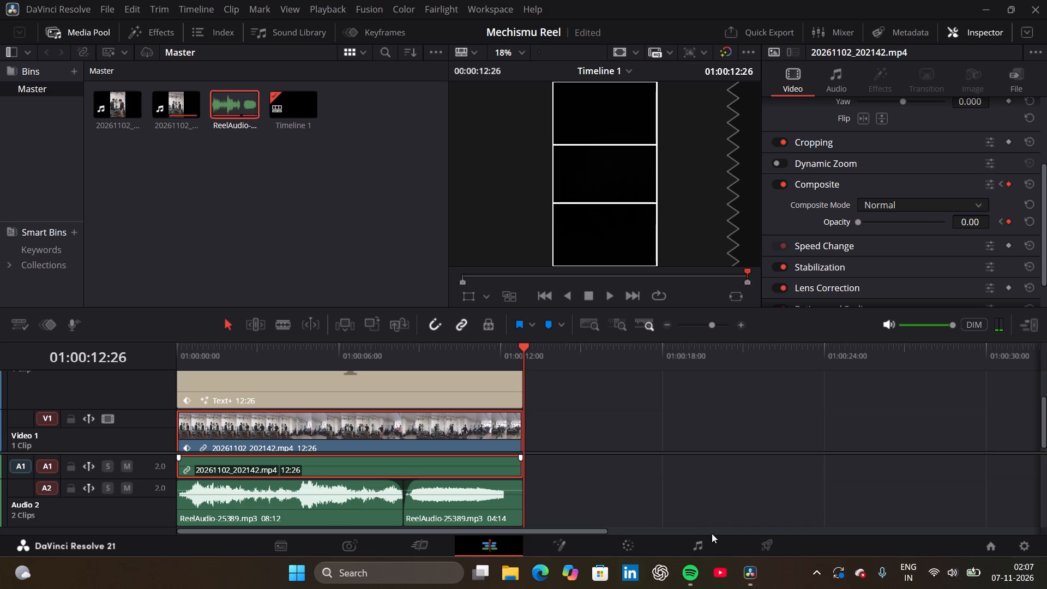
# Switch to YouTube in Microsoft Edge and search for "color correction and color grading in davinci resolve".
pyautogui.click(720, 574)
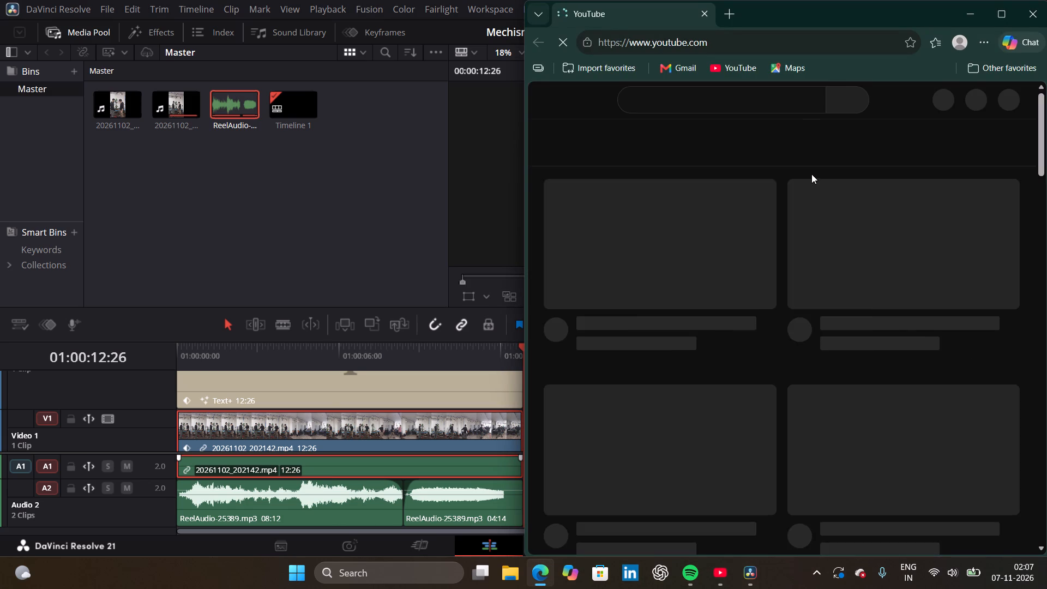
pyautogui.click(726, 101)
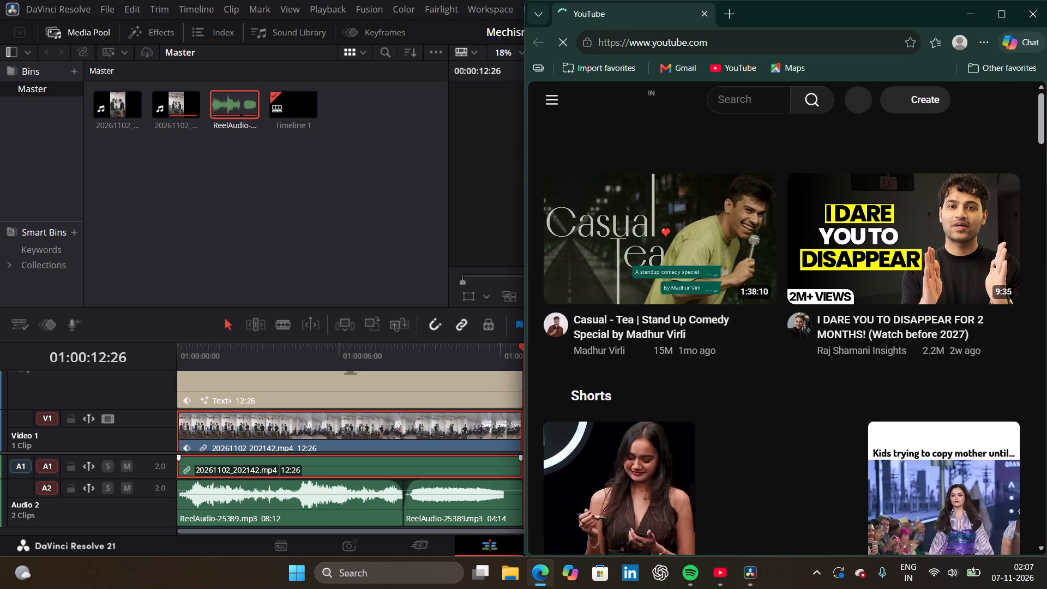
pyautogui.write('basic color')
pyautogui.press('space')
pyautogui.write('correction and color gra')
pyautogui.write('ding in')
pyautogui.press('space')
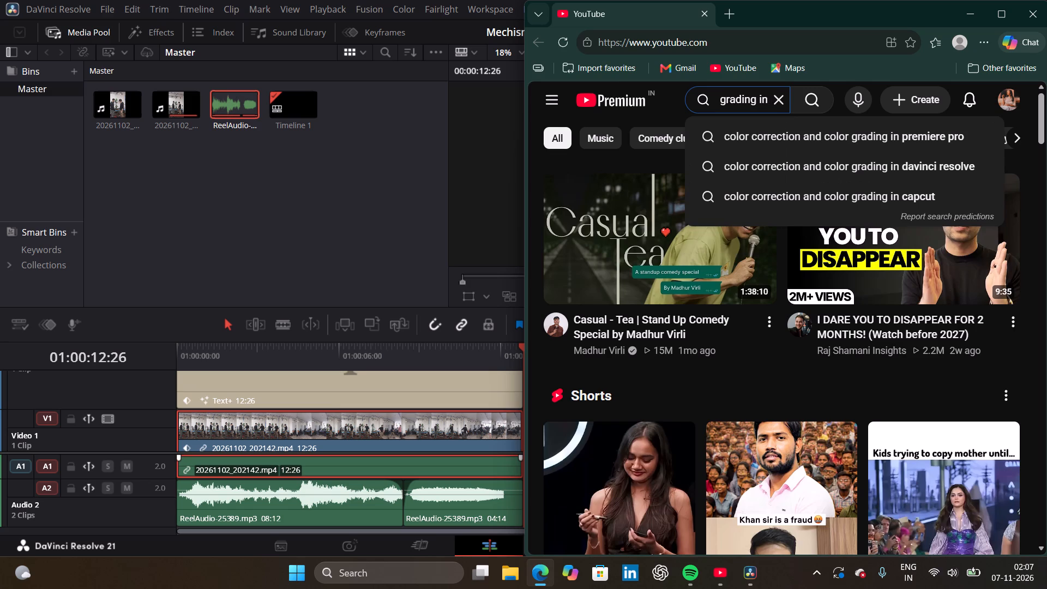
pyautogui.click(750, 163)
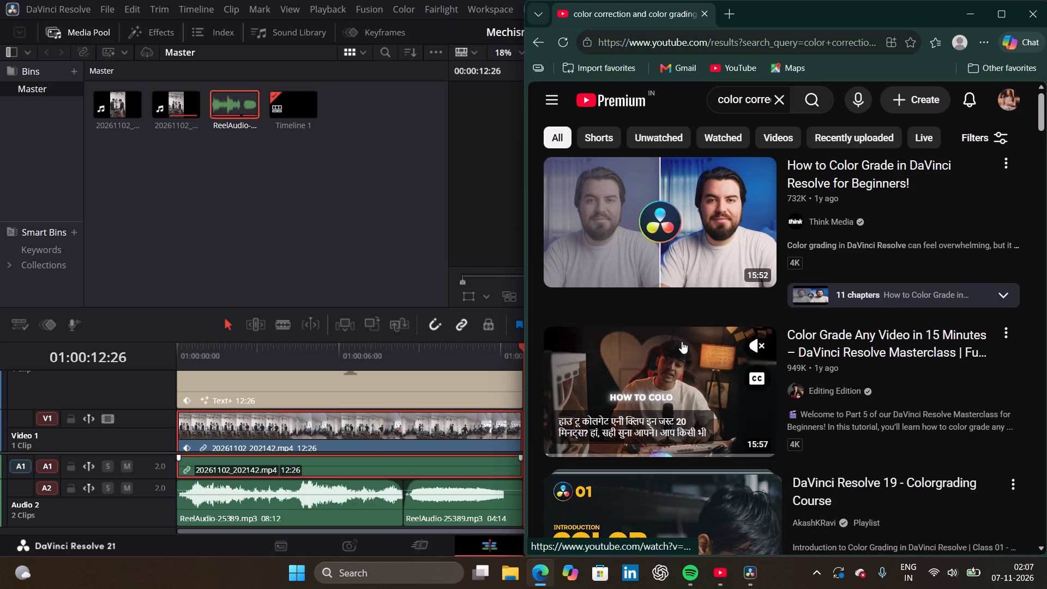
# Watch Think Media's "How to Color Grade in DaVinci Resolve for Beginners!" tutorial, rewinding to replay part of the introduction.
pyautogui.click(667, 217)
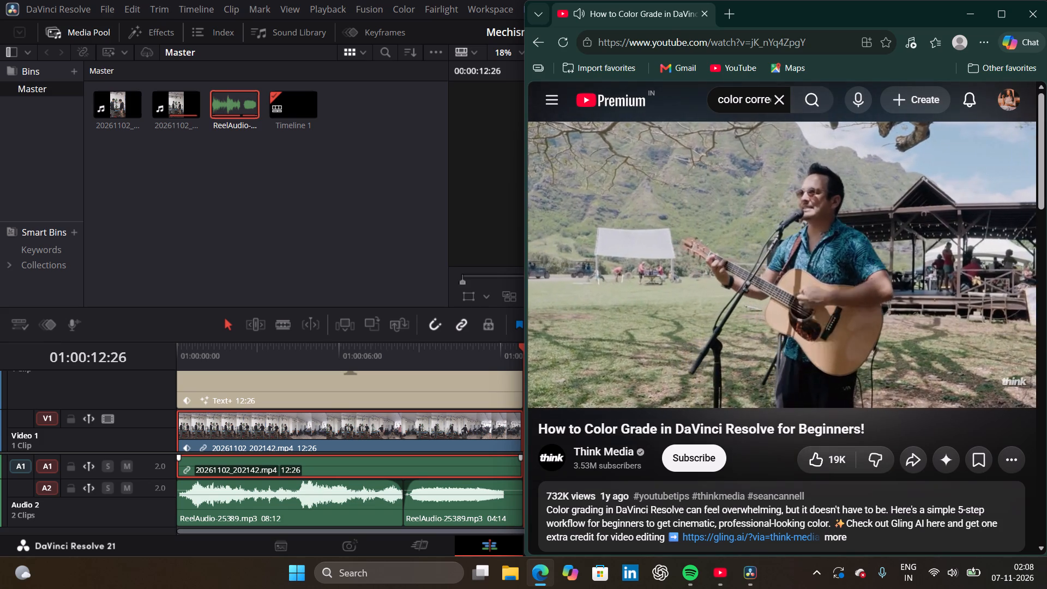
pyautogui.press('Left')
pyautogui.press('Left')
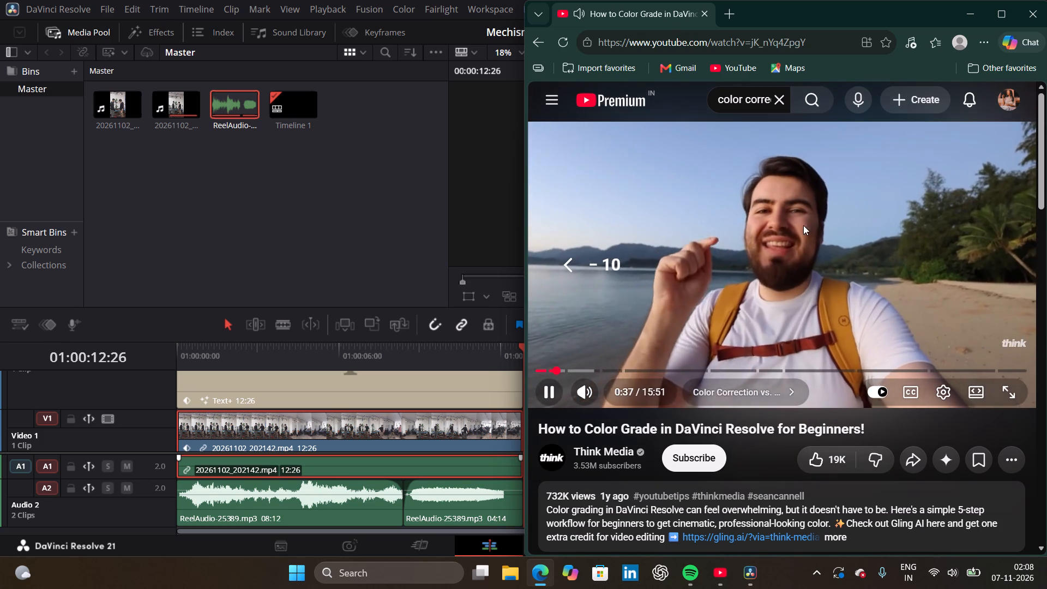
pyautogui.press('Left')
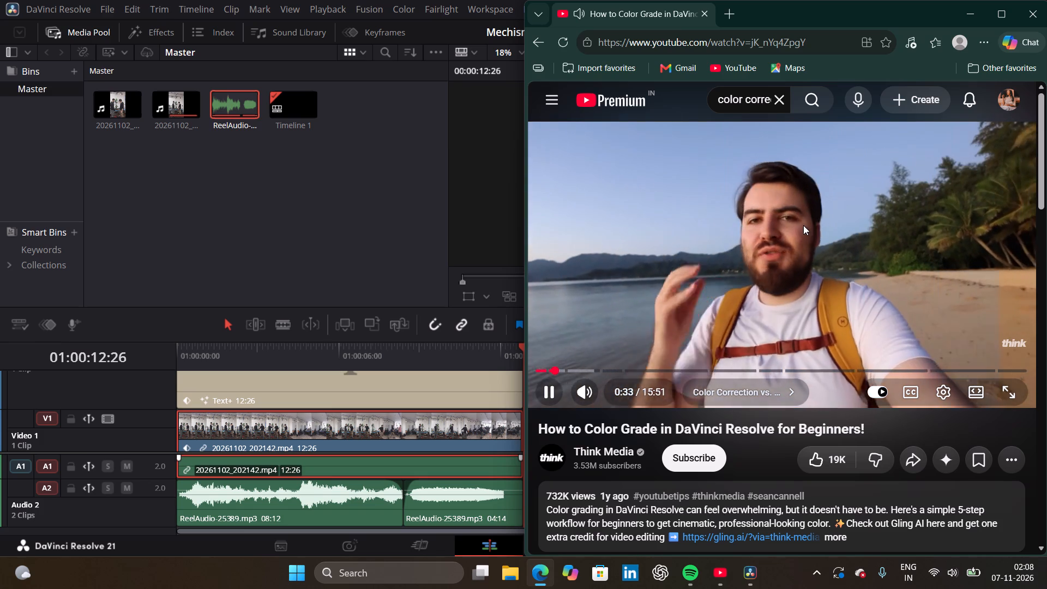
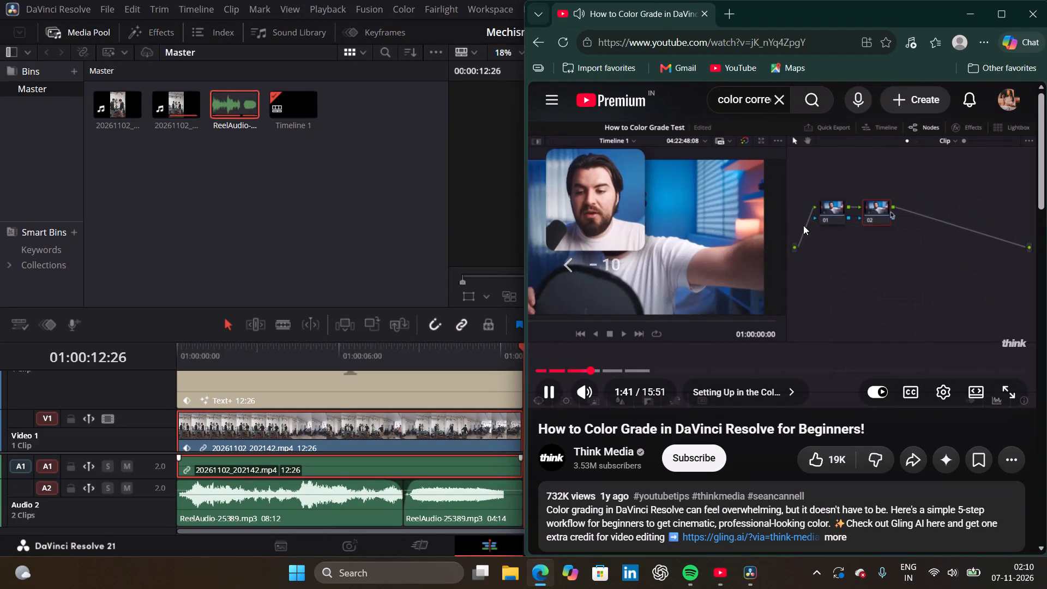
# Rewind the color grading tutorial in short jumps to replay the part on setting up and labelling the five color nodes.
pyautogui.press('Left')
pyautogui.press('Left')
pyautogui.press('Left')
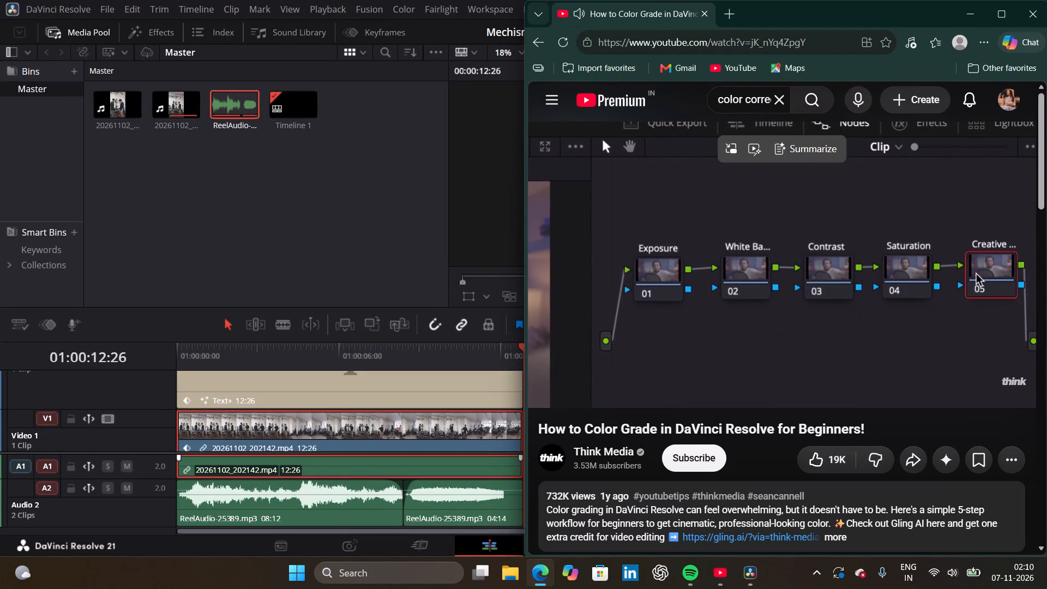
pyautogui.press('Left')
pyautogui.press('Left')
pyautogui.press('Left')
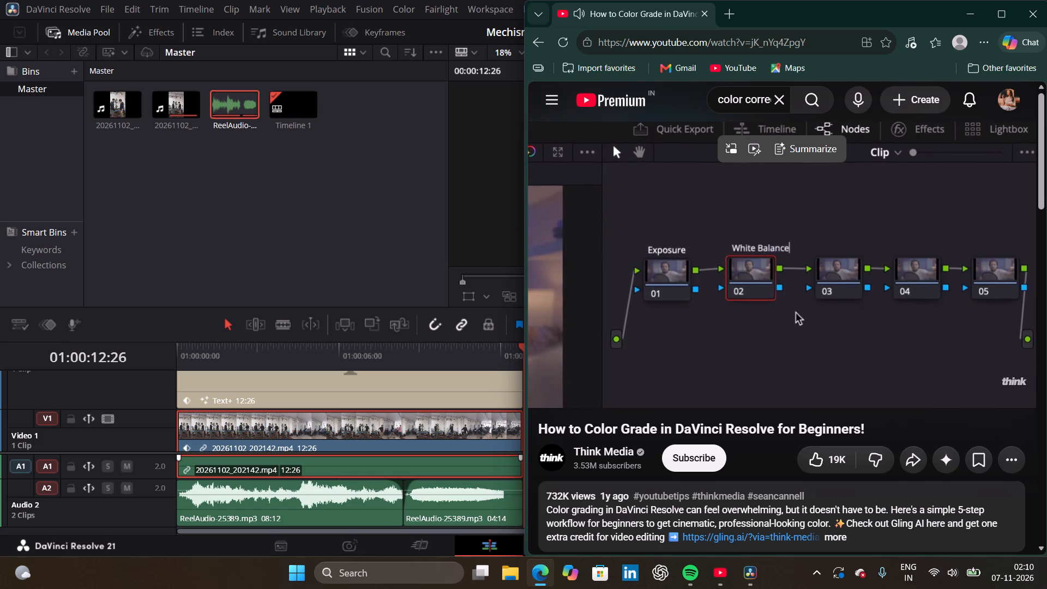
pyautogui.press('Left')
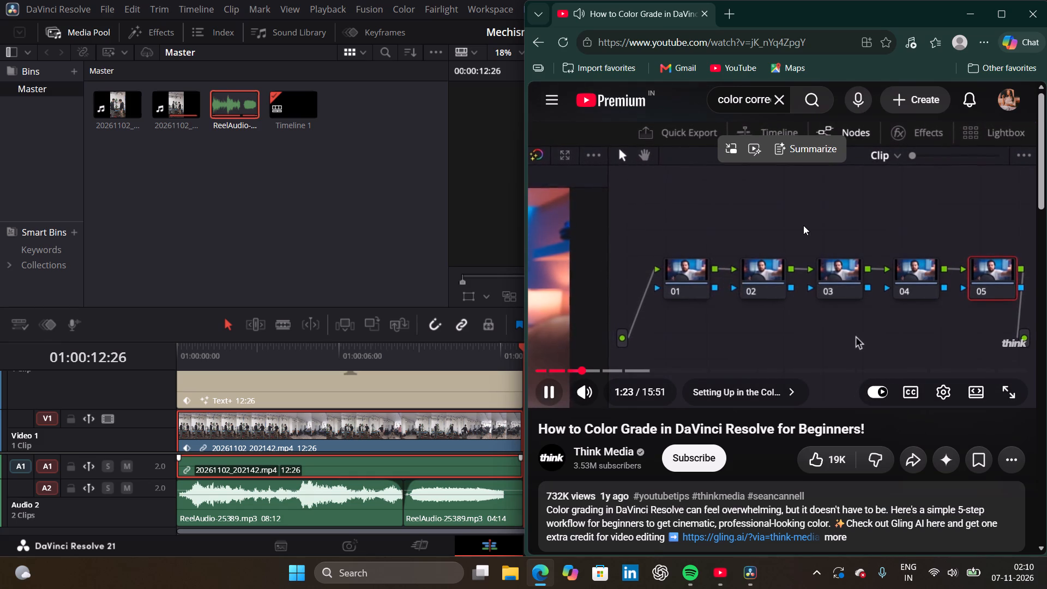
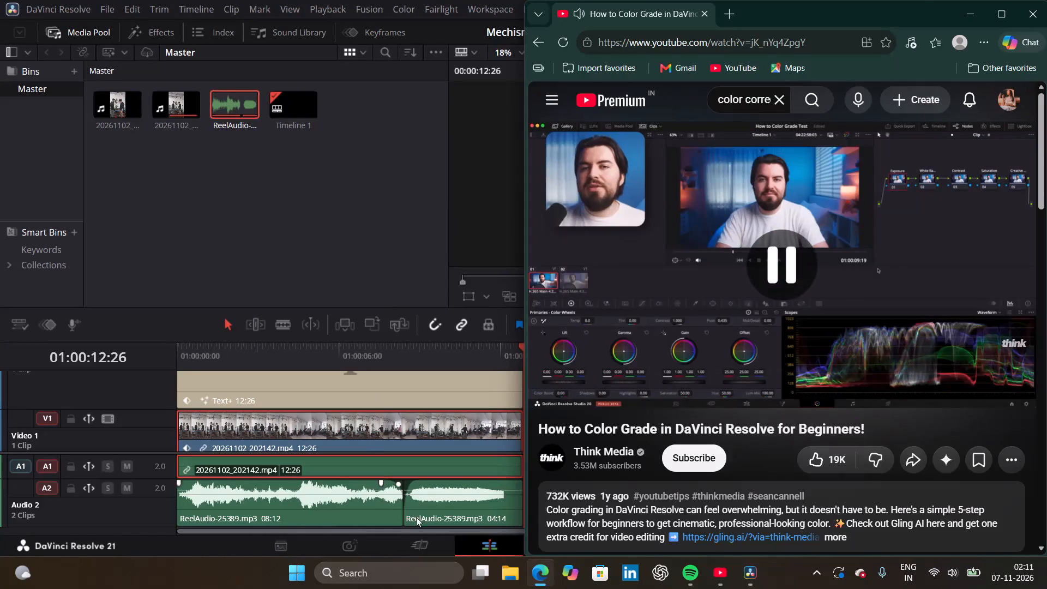
# Open the Windows search.
pyautogui.click(420, 578)
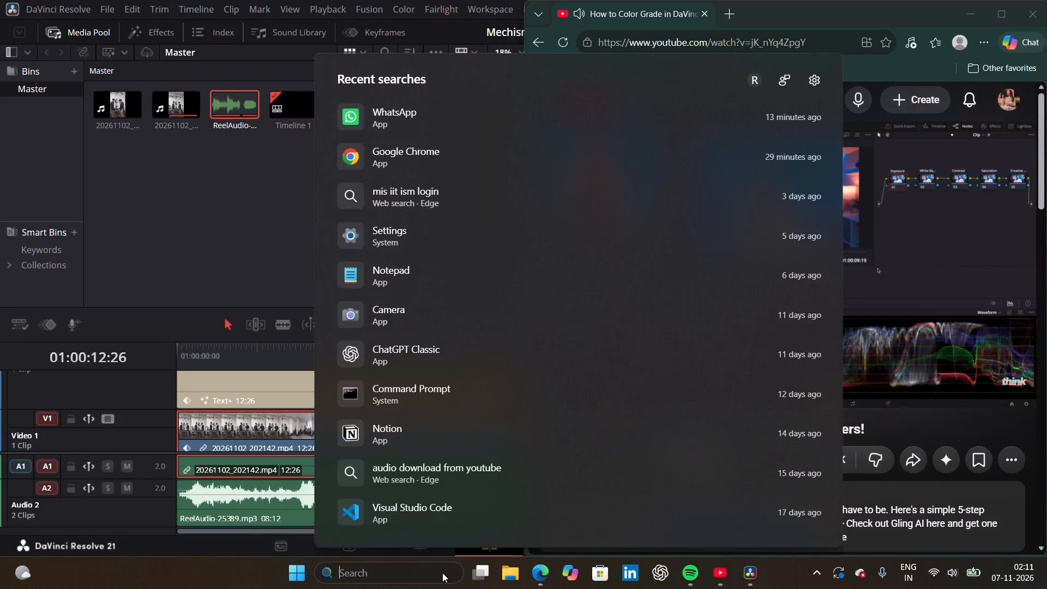
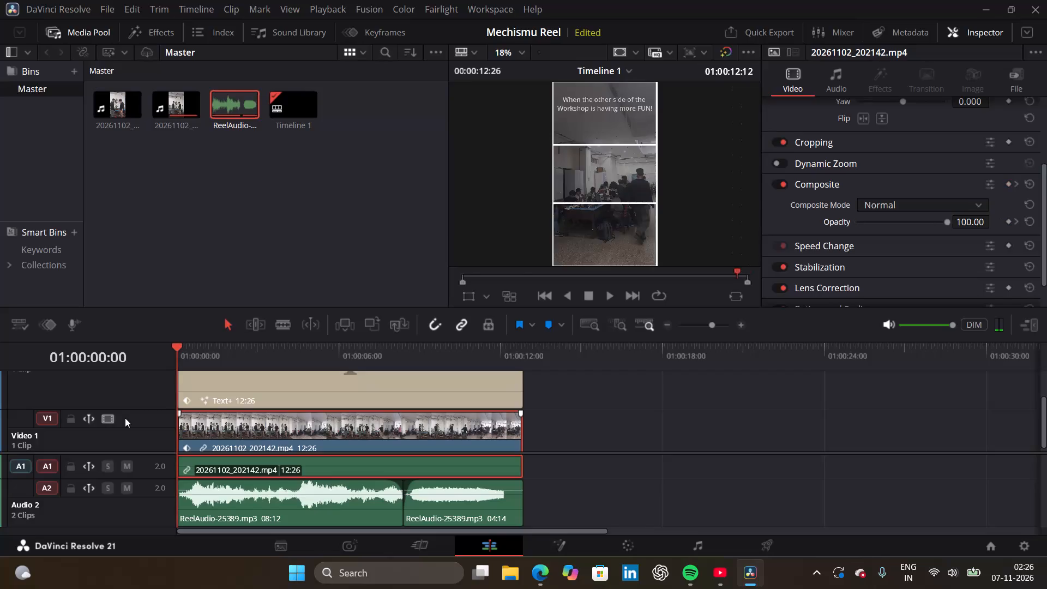
# Play the reel from its start to its end in a full-screen preview to review the title, audio and closing fade-out.
pyautogui.press('p')
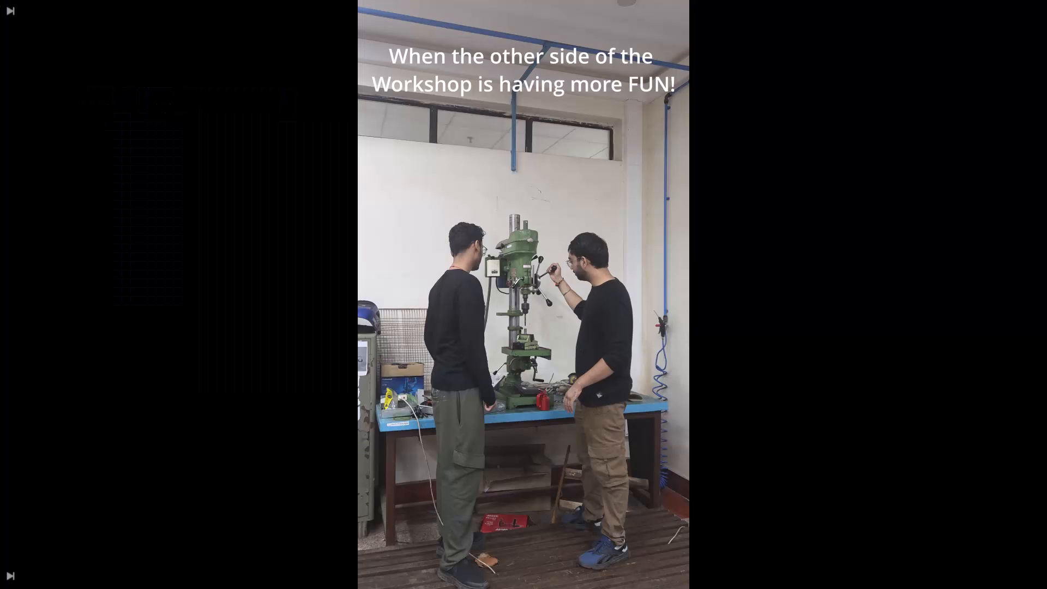
pyautogui.press('space')
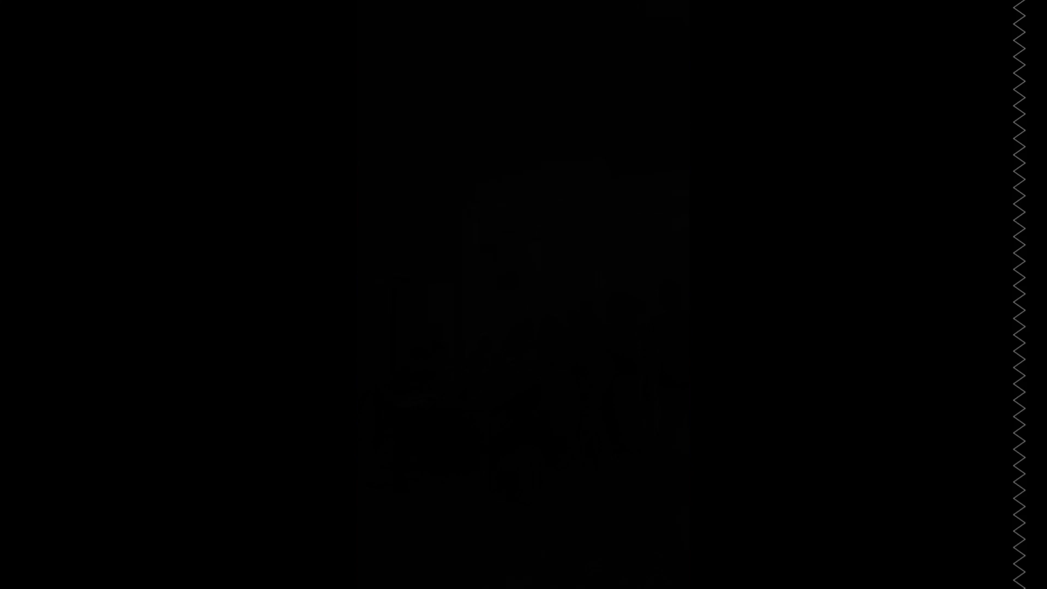
pyautogui.press('Escape')
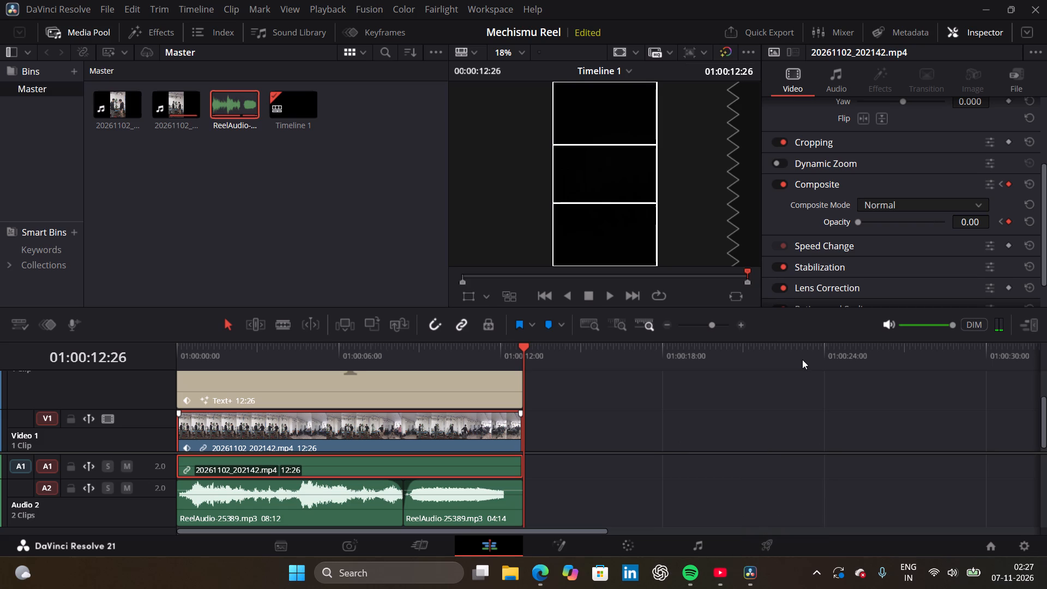
# Switch to the YouTube window with the tutorial "How to Color Grade in DaVinci Resolve for Beginners!".
pyautogui.click(724, 580)
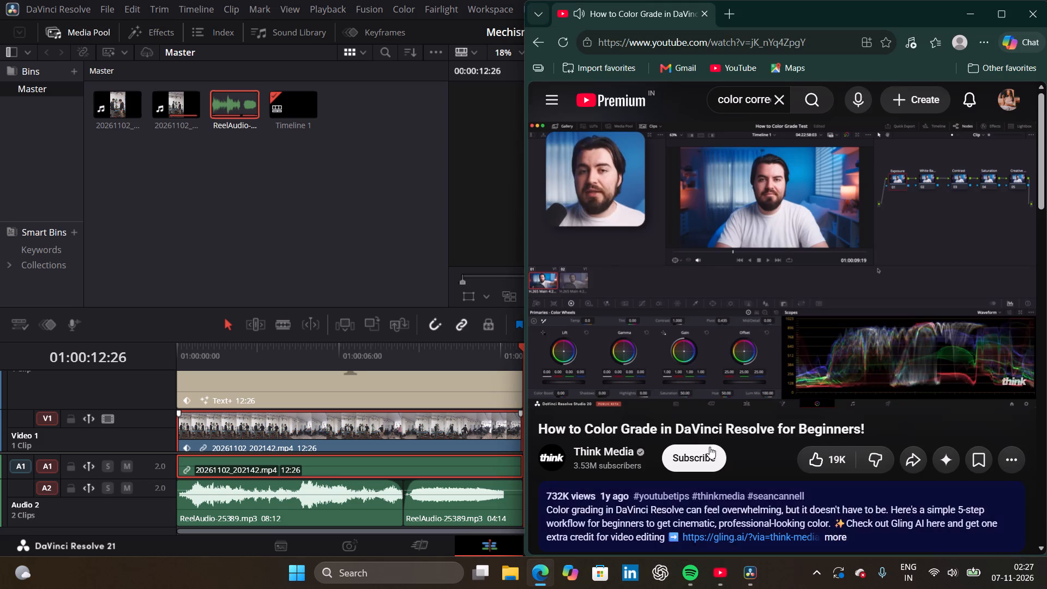
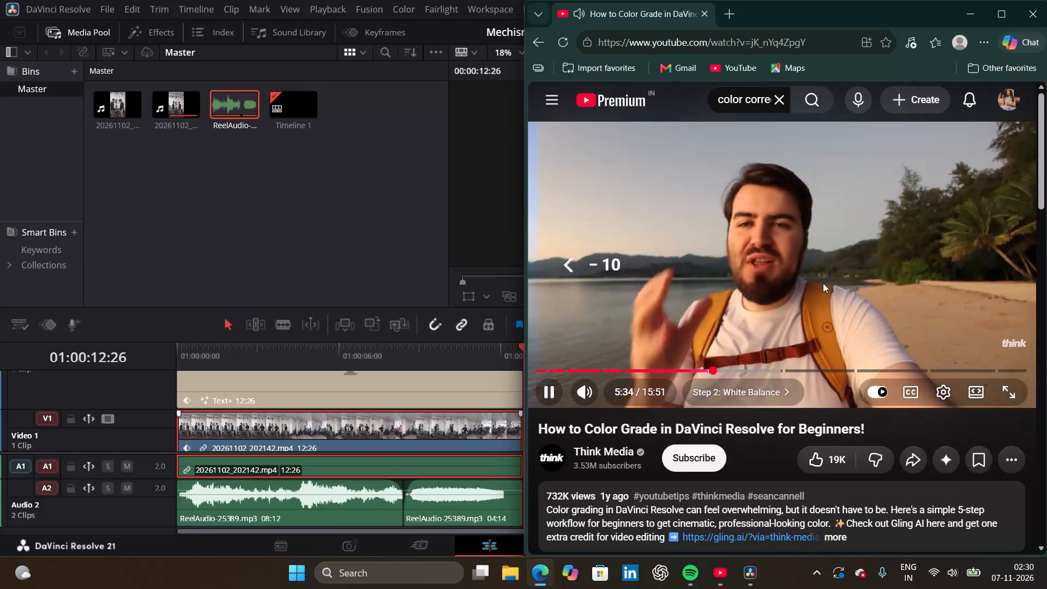
# Rewind the color grading tutorial another 5 seconds, to about 5:30 in the "Step 1: Exposure" chapter.
pyautogui.press('Left')
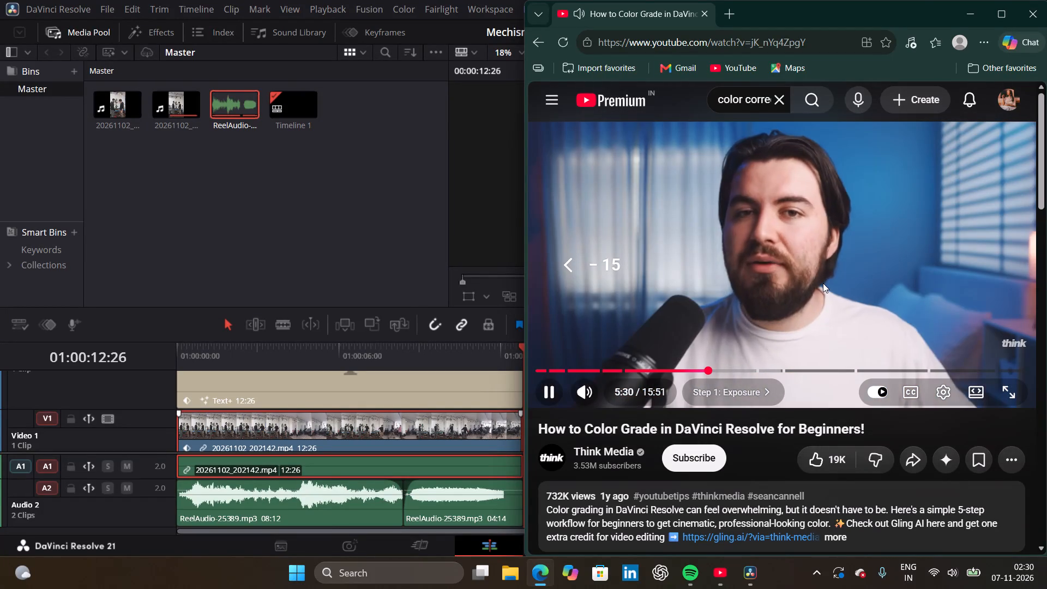
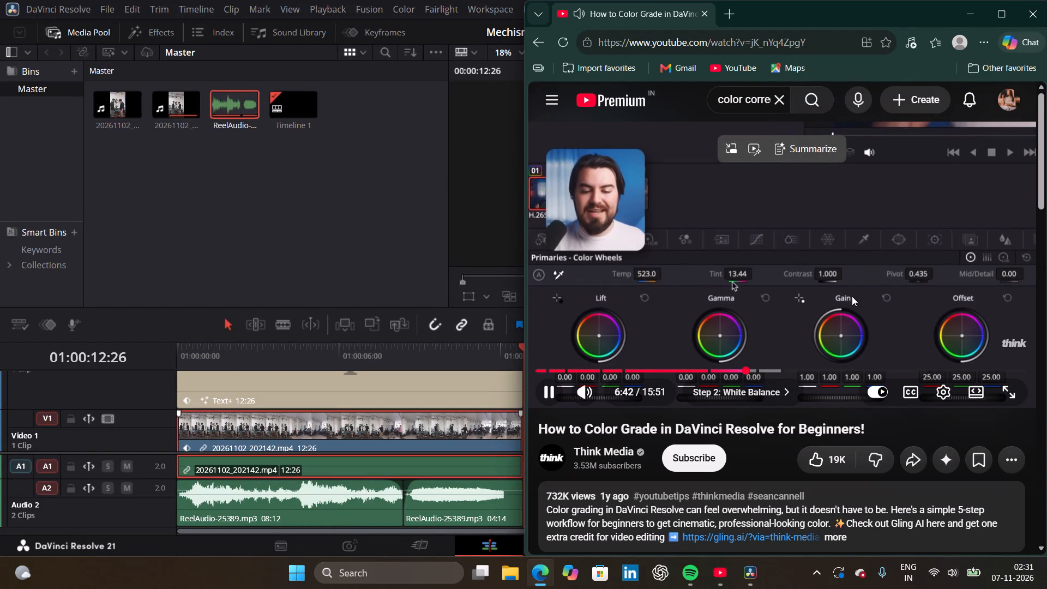
# Leave the color grading tutorial, switch to DaVinci Resolve and scrub the playhead back to 01:00:06:02.
pyautogui.click(852, 296)
pyautogui.click(965, 10)
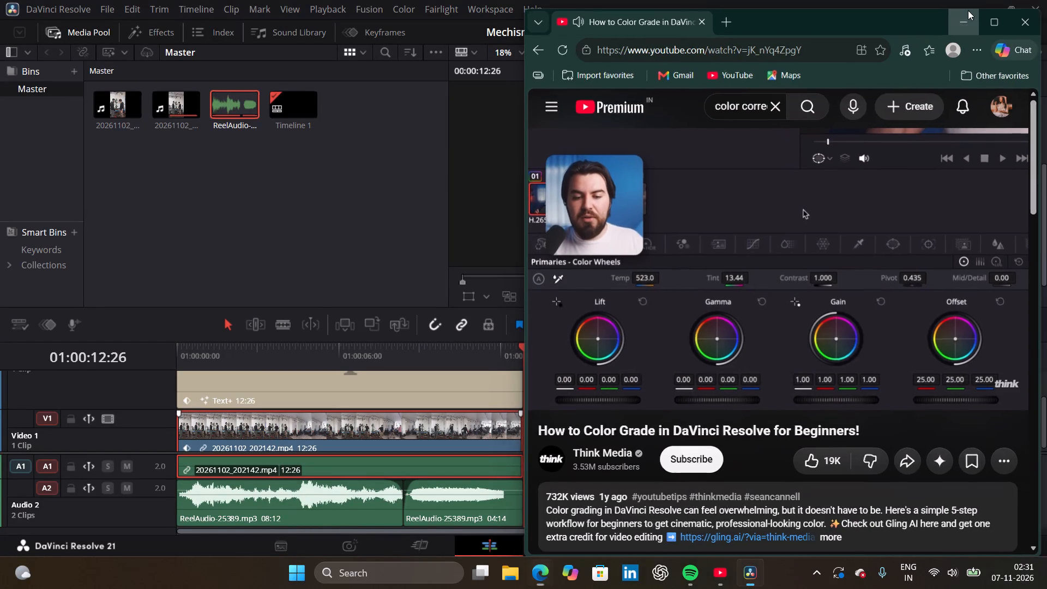
pyautogui.moveTo(524, 341); pyautogui.dragTo(524, 346)
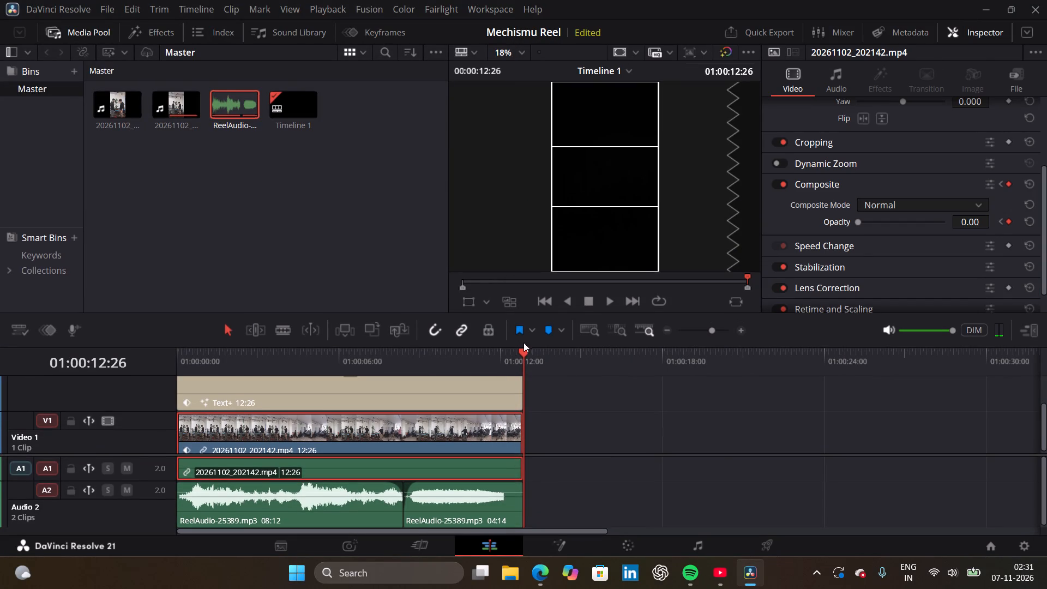
pyautogui.moveTo(523, 351); pyautogui.dragTo(345, 410)
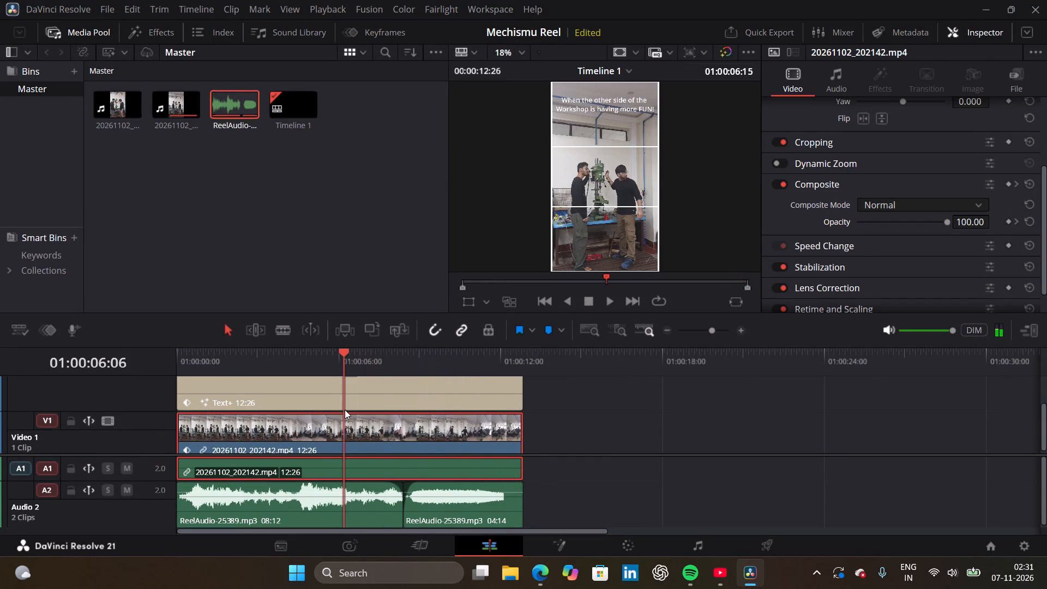
pyautogui.moveTo(345, 410); pyautogui.dragTo(341, 411)
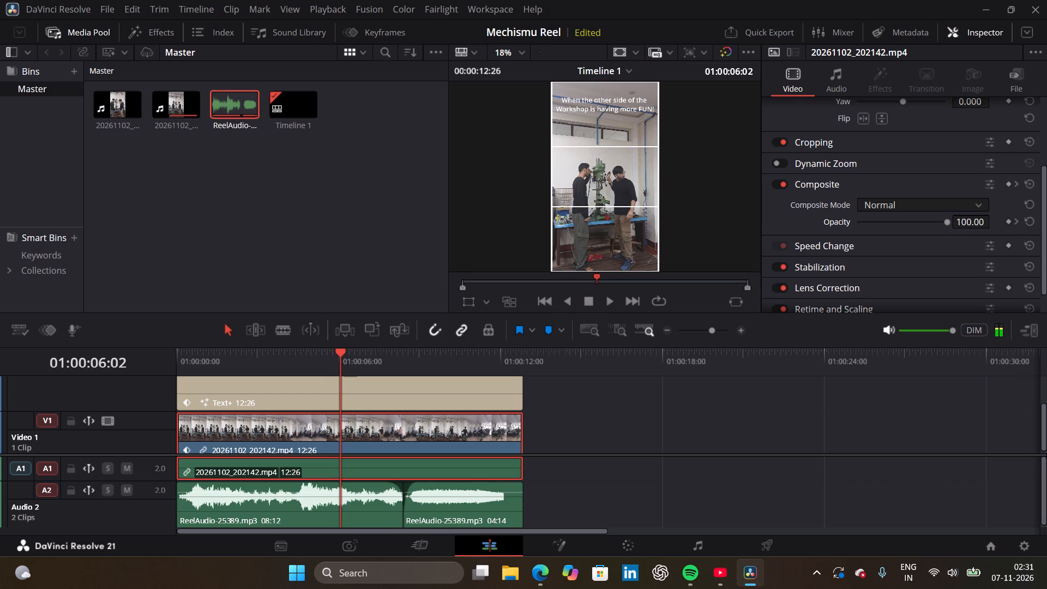
# Set up the timeline's delivery with the H.264 Master render preset and the file name Mechismu reel2.
pyautogui.click(761, 543)
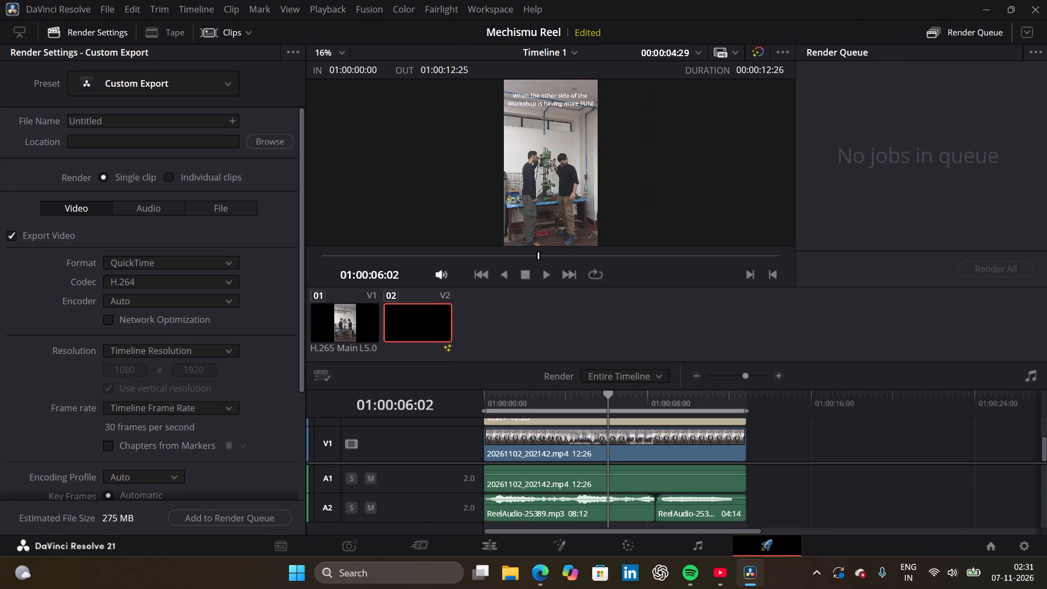
pyautogui.click(192, 87)
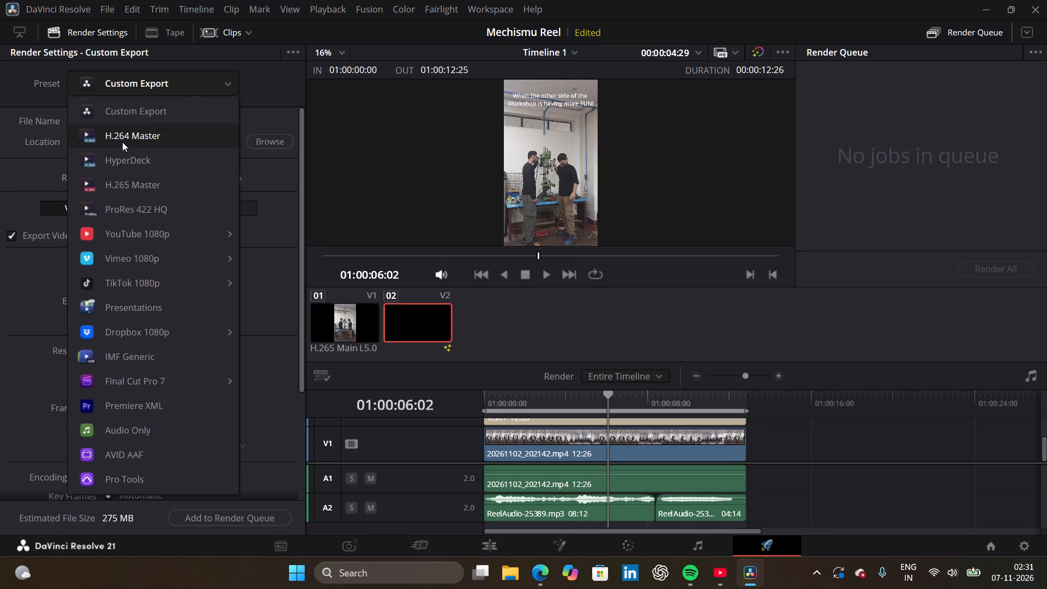
pyautogui.click(122, 142)
pyautogui.moveTo(171, 119); pyautogui.dragTo(68, 120)
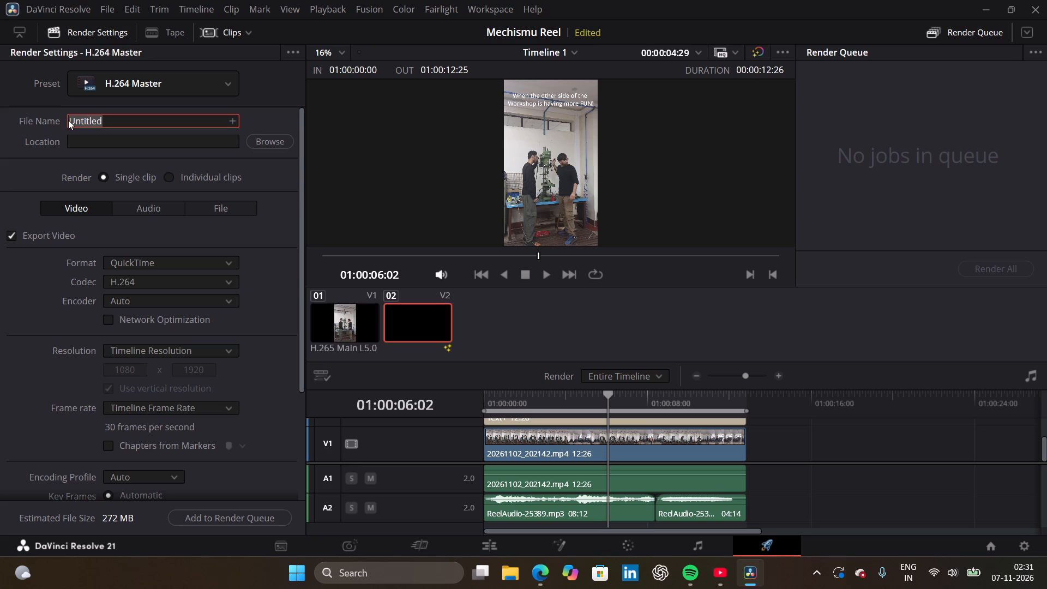
pyautogui.press('BackSpace')
pyautogui.press('2')
# Set the render location to the DaVinci Resolve folder inside Documents > Blackmagic Design.
pyautogui.click(258, 137)
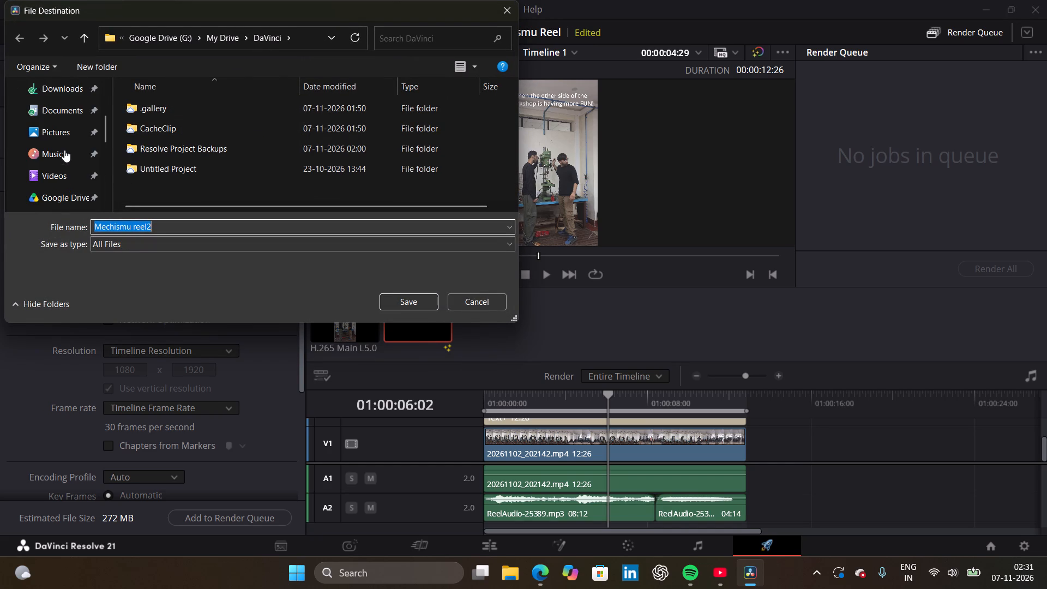
pyautogui.click(53, 104)
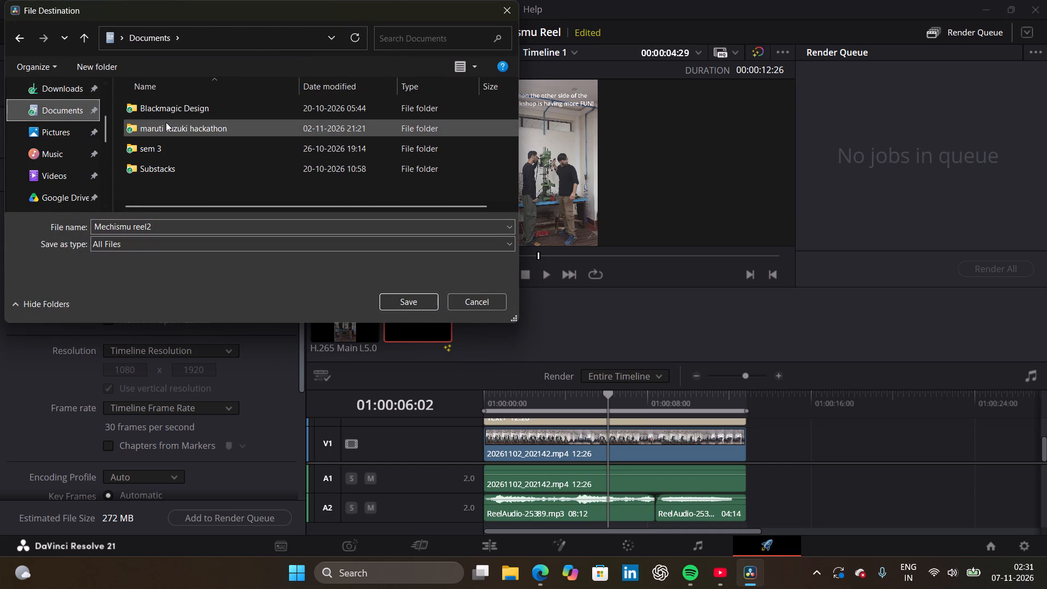
pyautogui.doubleClick(165, 111)
pyautogui.doubleClick(165, 111)
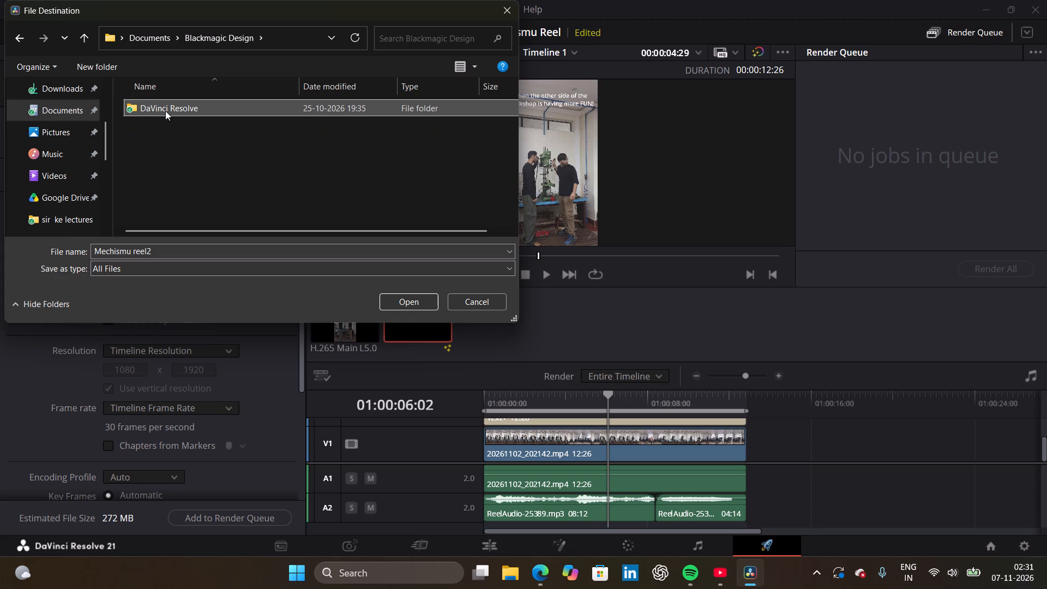
pyautogui.click(412, 303)
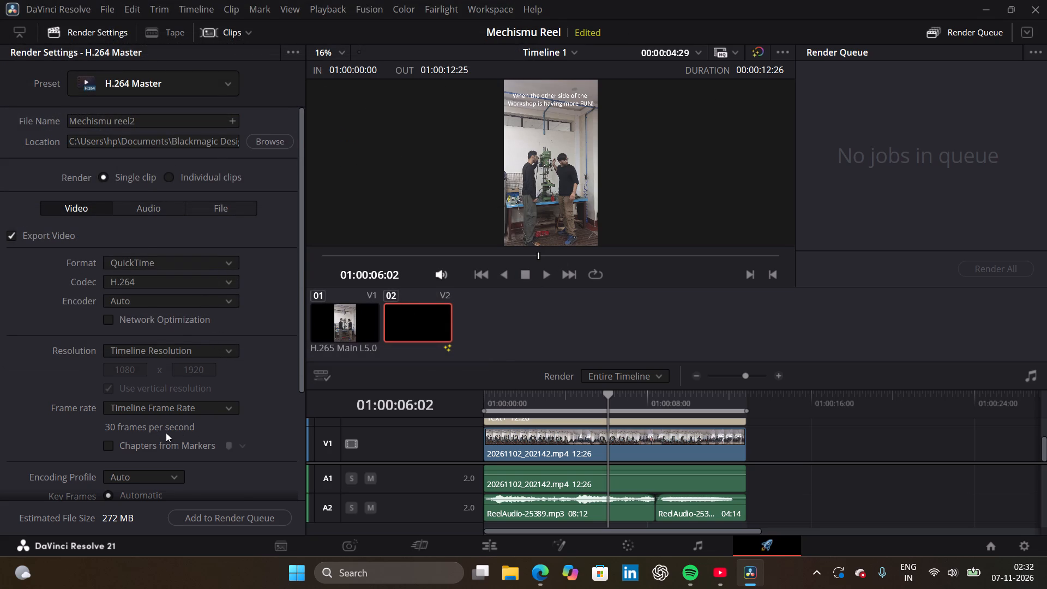
# Add the Mechismu reel2 export to the render queue and start rendering it.
pyautogui.scroll(-2, 169, 428)
pyautogui.click(246, 518)
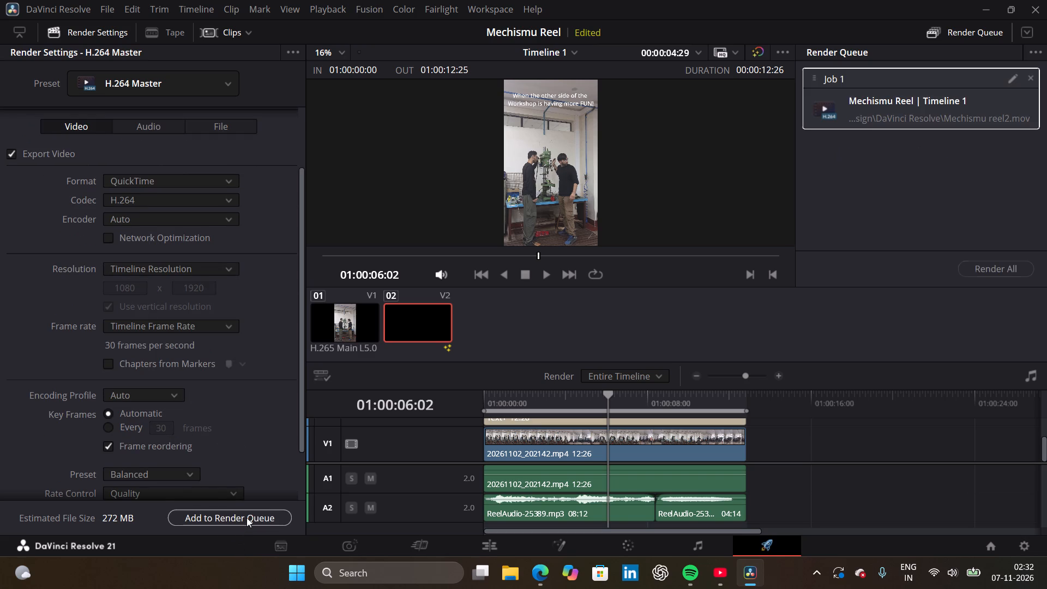
pyautogui.moveTo(994, 269); pyautogui.dragTo(996, 282)
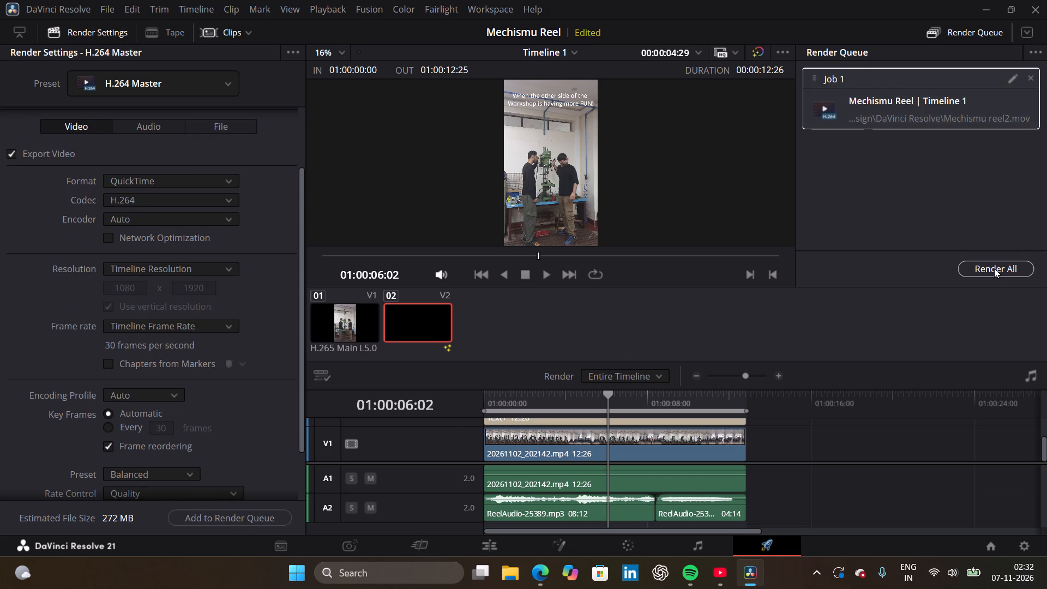
pyautogui.click(994, 268)
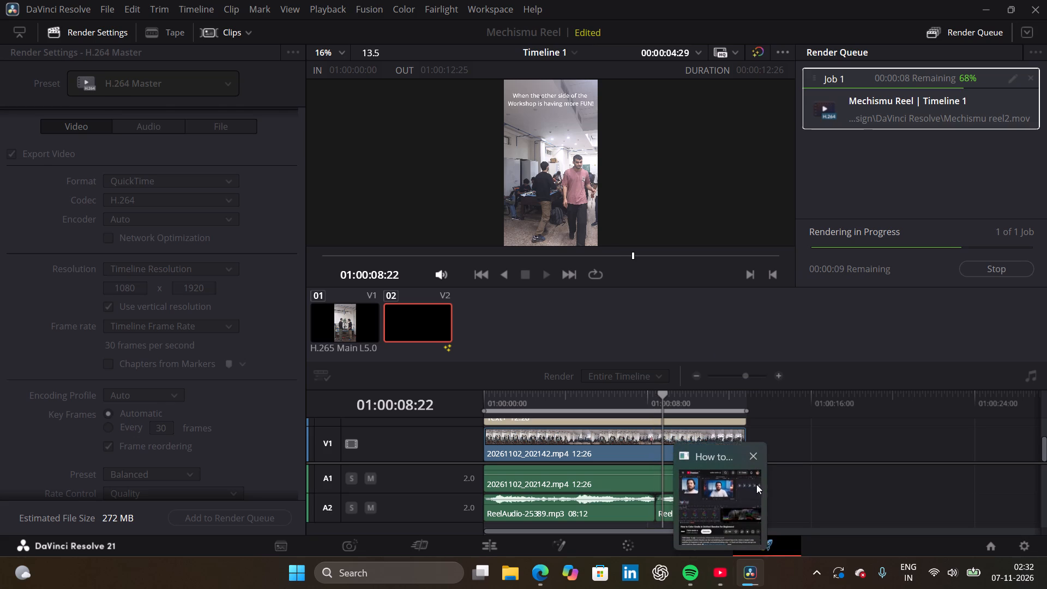
# Close the YouTube tutorial window that is still open in the background.
pyautogui.click(751, 453)
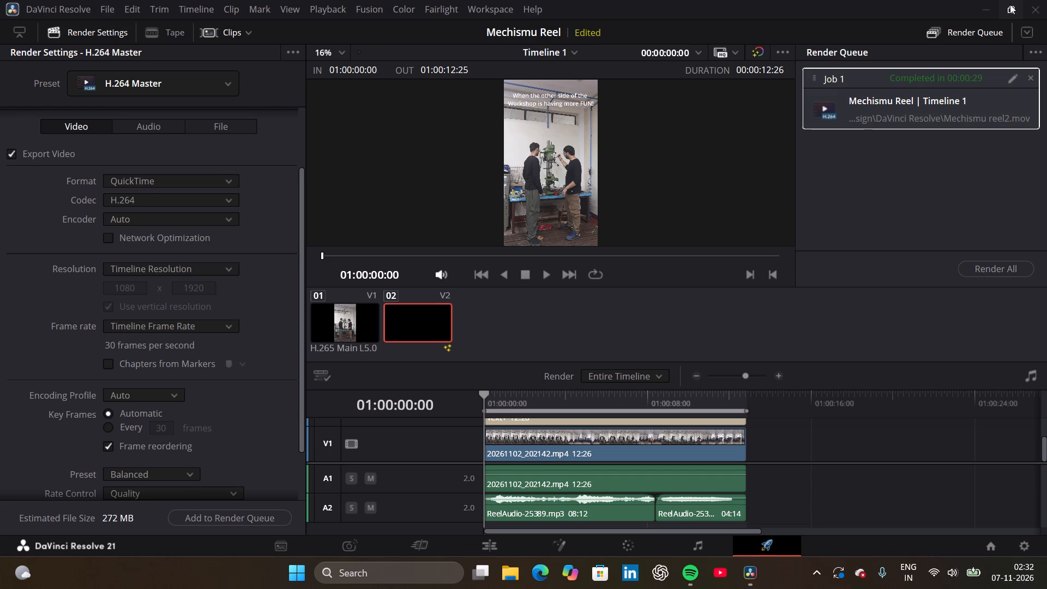
# Minimize DaVinci Resolve to the desktop and start a Windows search for an app beginning with w.
pyautogui.click(985, 12)
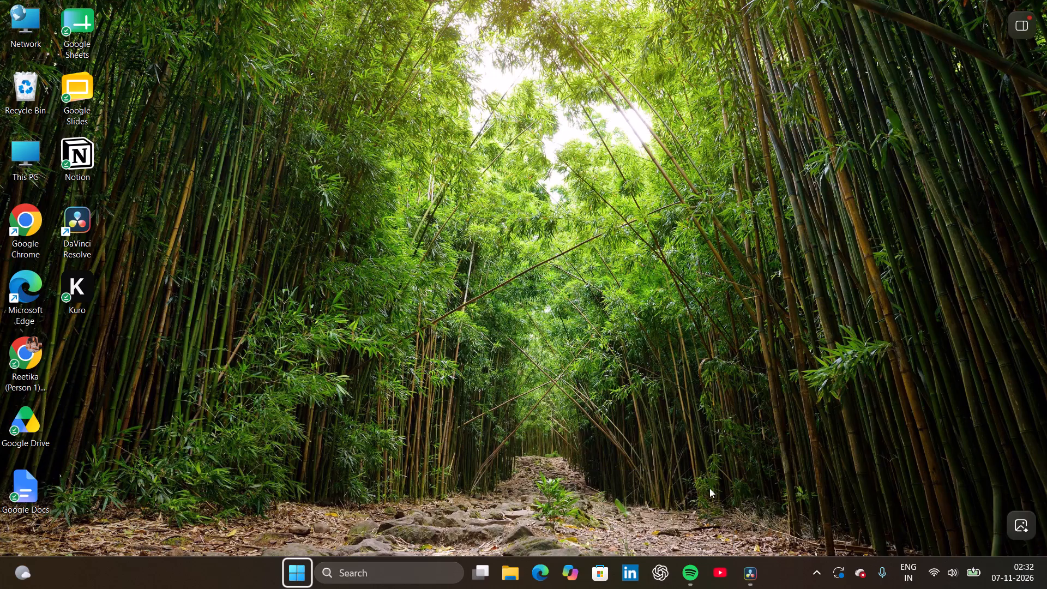
pyautogui.click(407, 568)
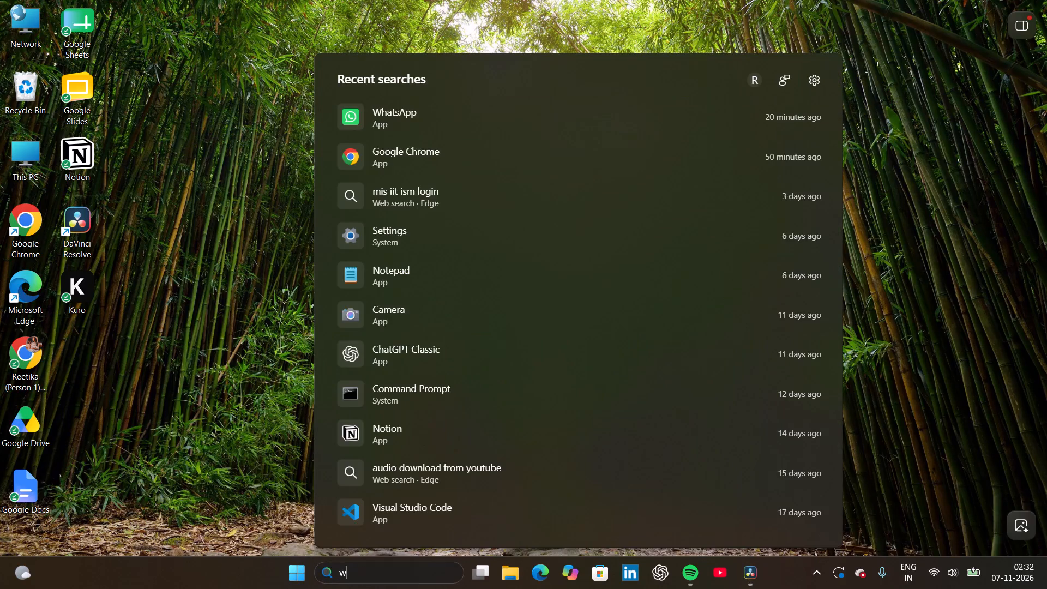